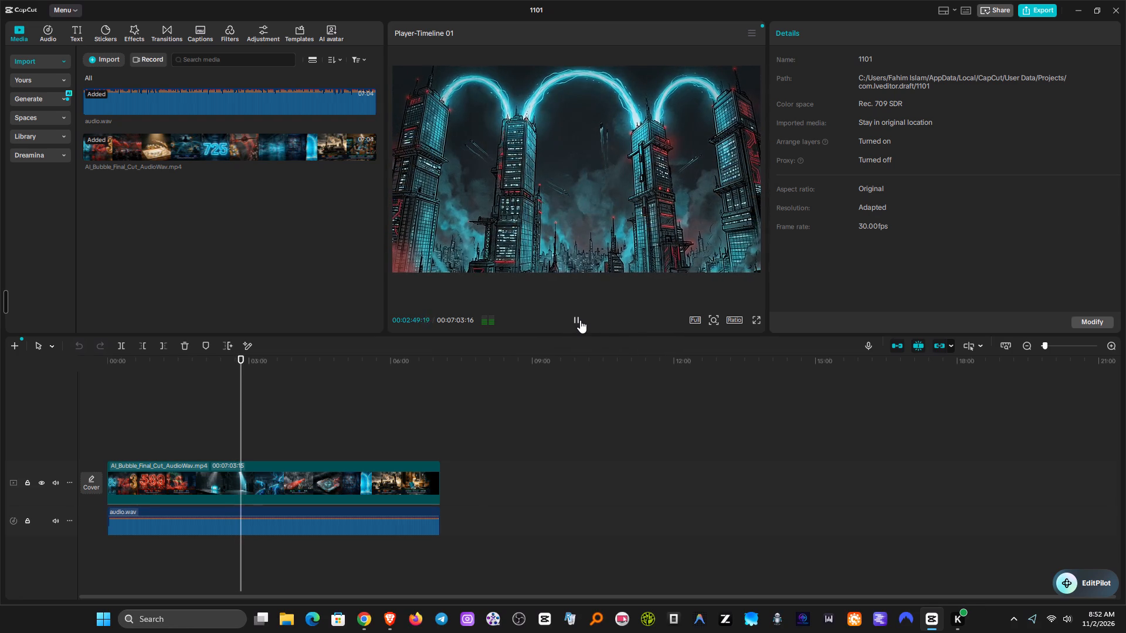
Switch to Facebook in Chrome and read the latest message in the Mitu's Hustle chat.
{"action": "left_click", "coordinate": [385, 629]}
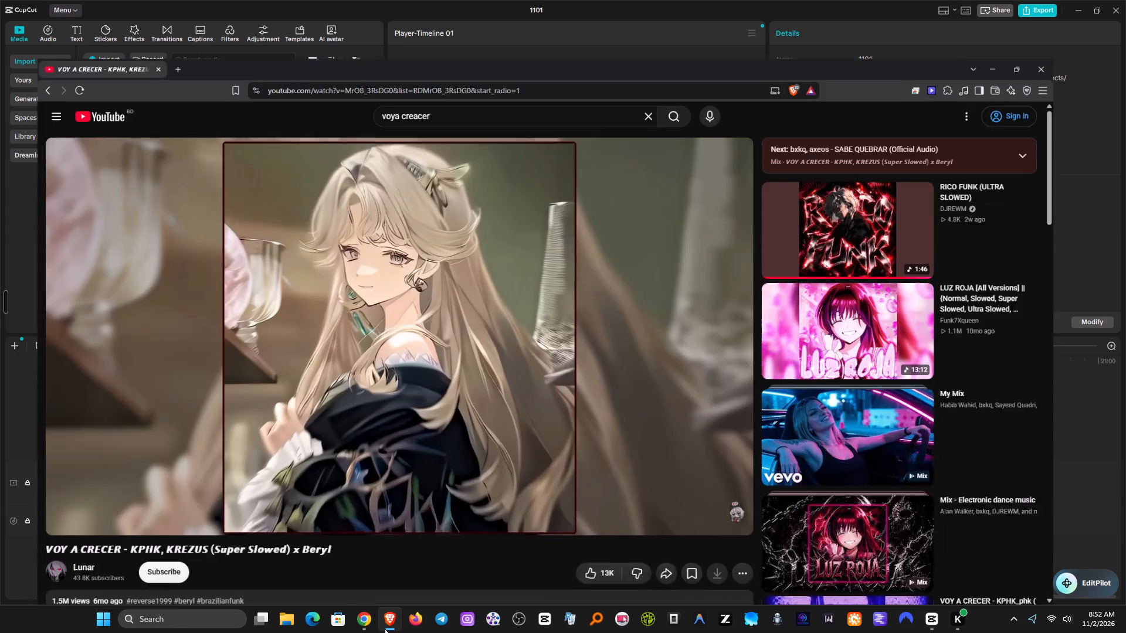
{"action": "left_click", "coordinate": [364, 620]}
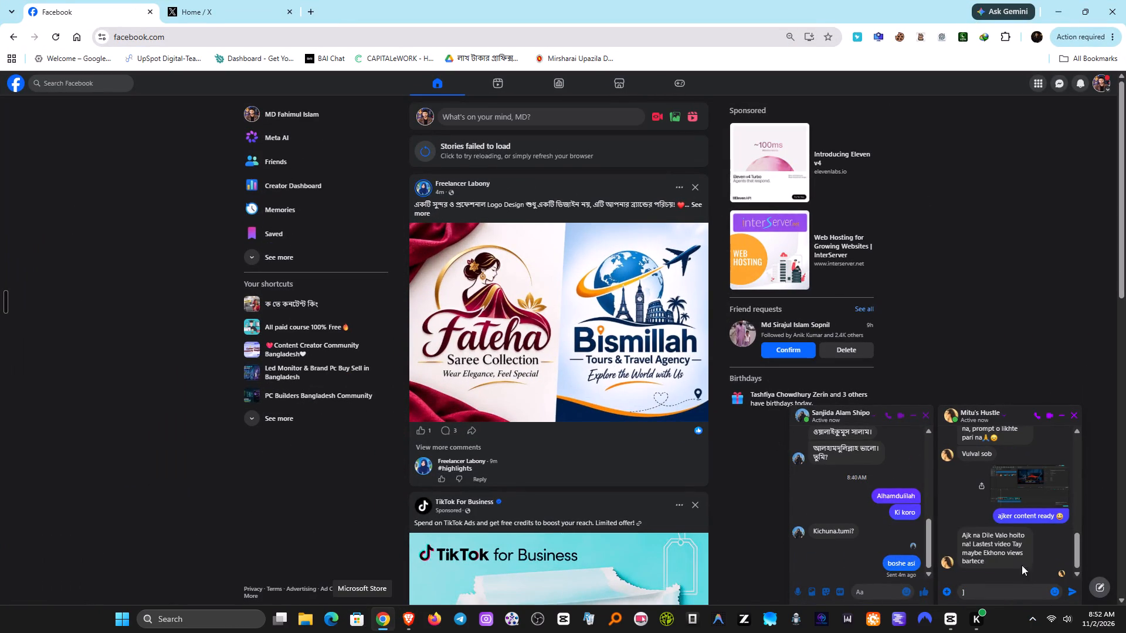
{"action": "triple_click", "coordinate": [987, 544]}
{"action": "triple_click", "coordinate": [987, 544]}
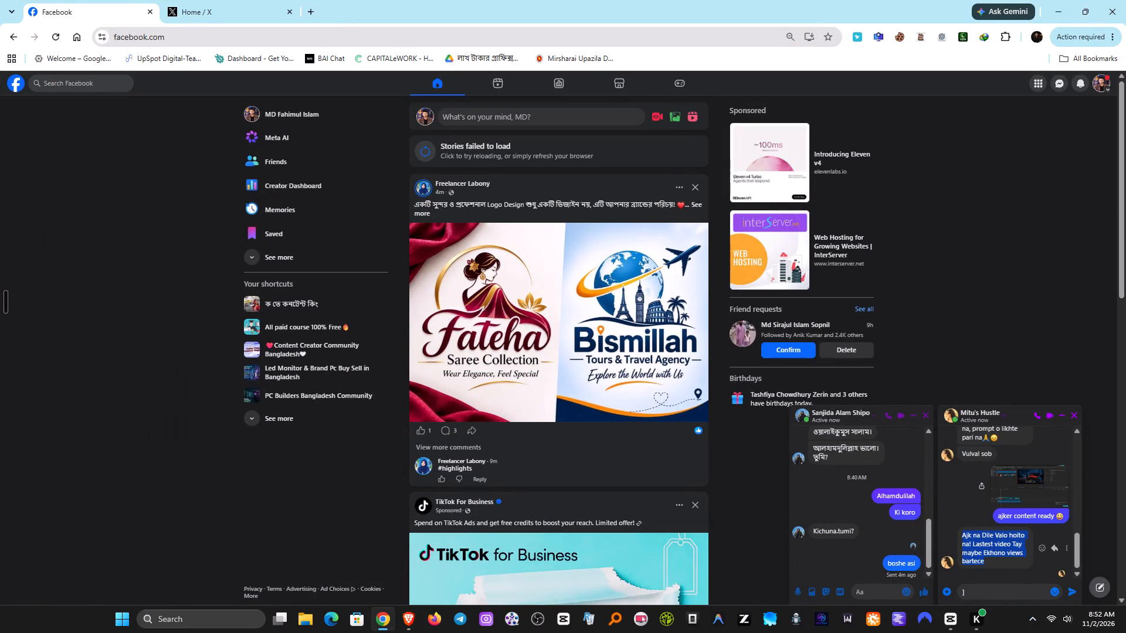
{"action": "triple_click", "coordinate": [992, 541]}
{"action": "left_click", "coordinate": [994, 537]}
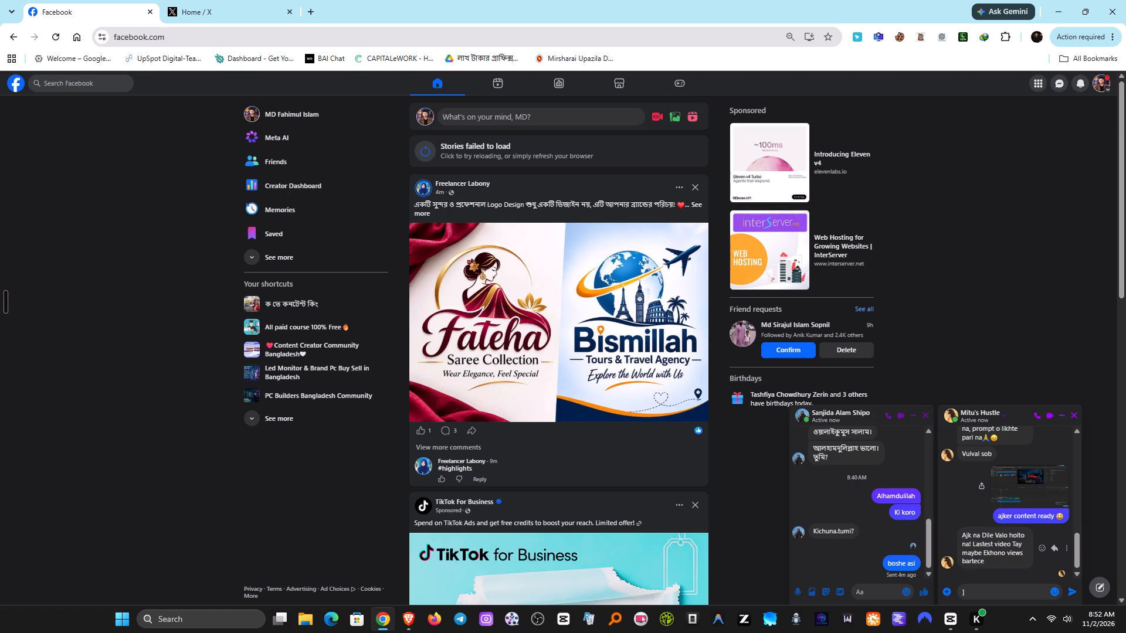
Open the personal Facebook profile and look over its most recent posts.
{"action": "left_click", "coordinate": [1097, 83]}
{"action": "left_click", "coordinate": [1038, 114]}
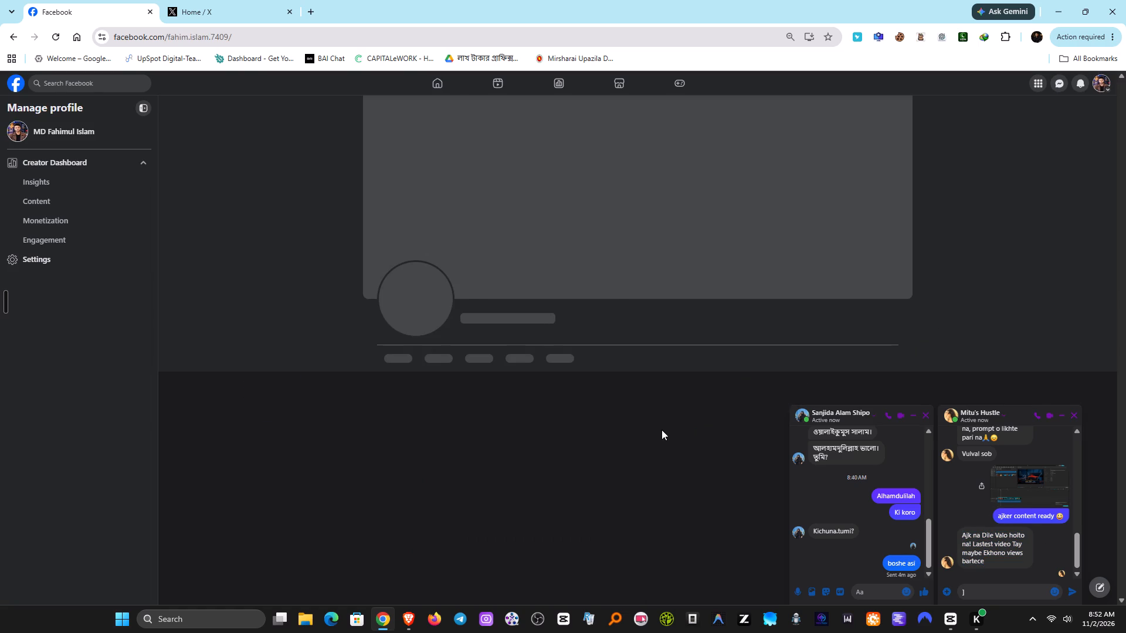
{"action": "scroll", "coordinate": [659, 432], "scroll_direction": "down", "scroll_amount": 6}
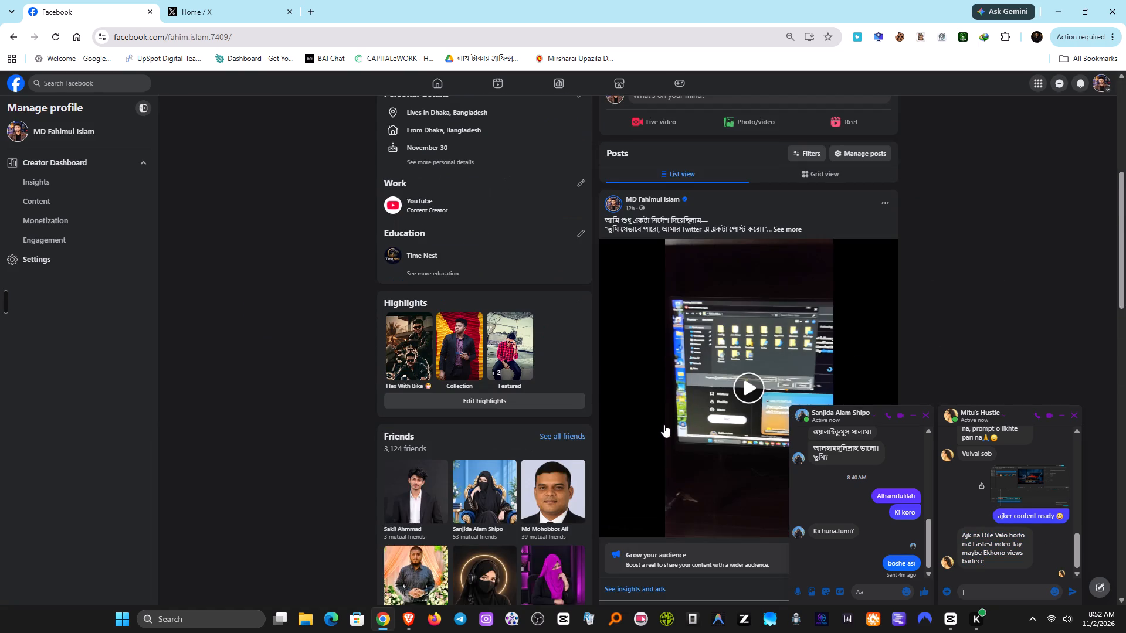
{"action": "scroll", "coordinate": [664, 424], "scroll_direction": "down", "scroll_amount": 2}
{"action": "scroll", "coordinate": [716, 386], "scroll_direction": "up", "scroll_amount": 1}
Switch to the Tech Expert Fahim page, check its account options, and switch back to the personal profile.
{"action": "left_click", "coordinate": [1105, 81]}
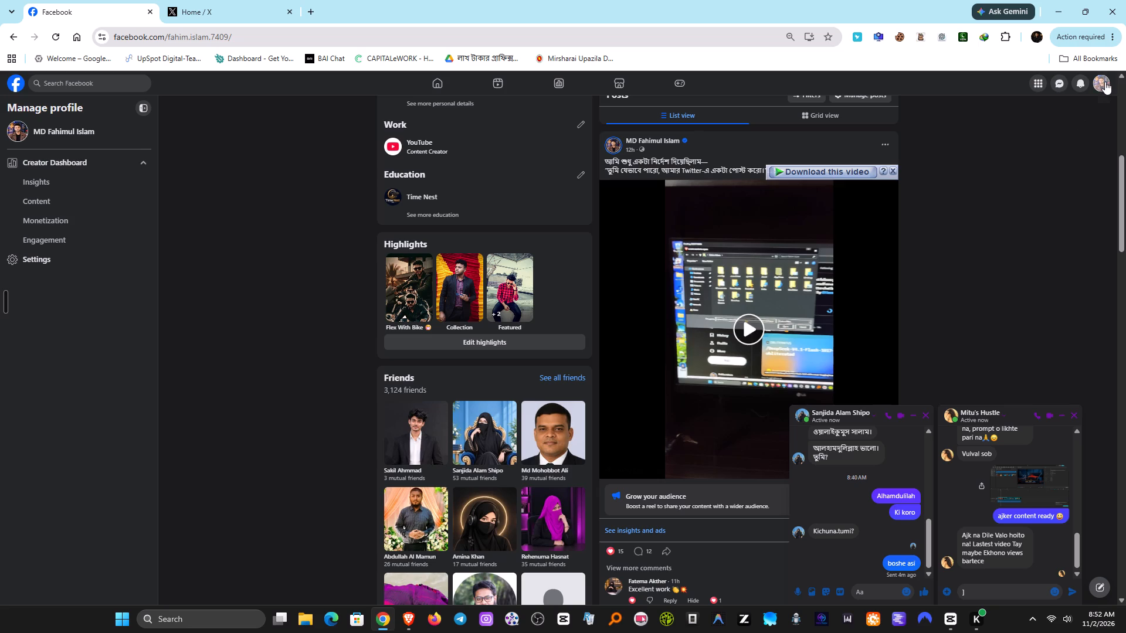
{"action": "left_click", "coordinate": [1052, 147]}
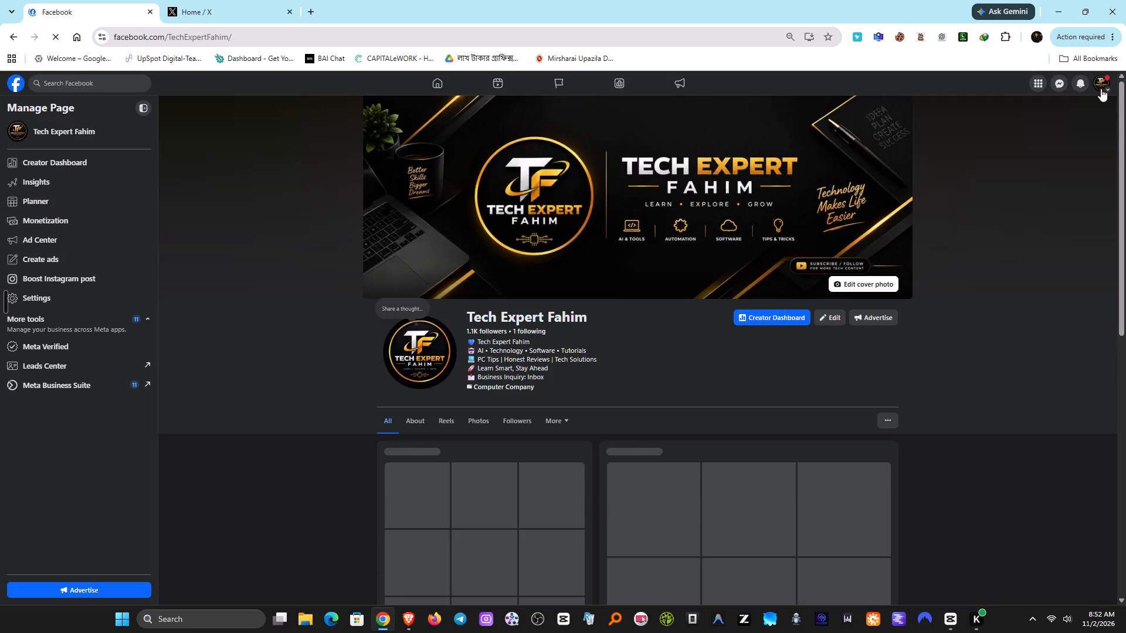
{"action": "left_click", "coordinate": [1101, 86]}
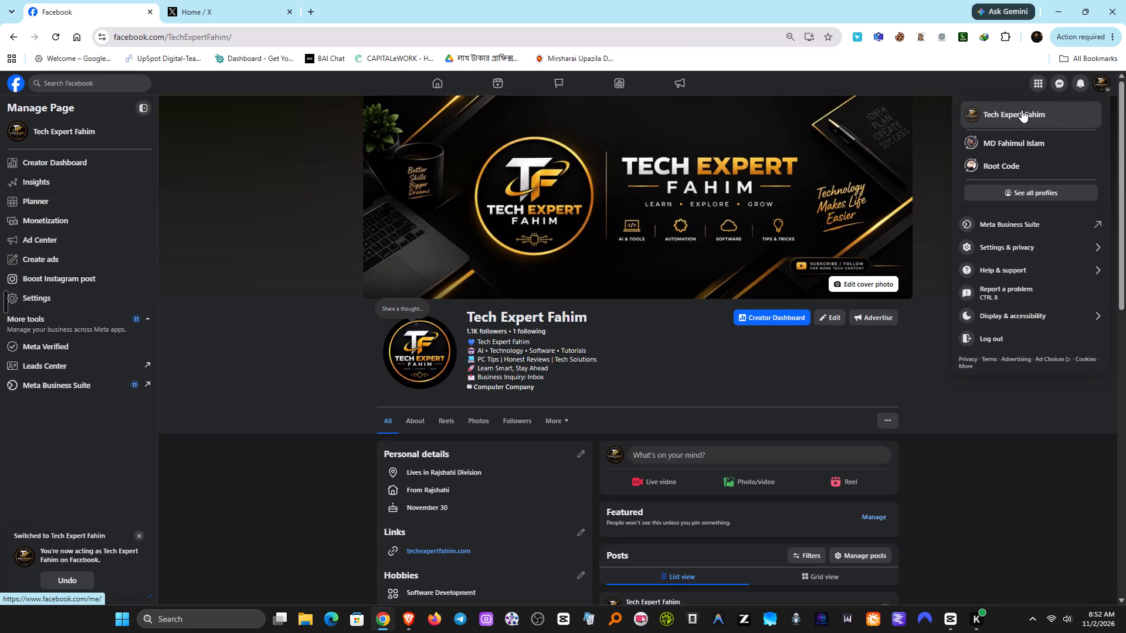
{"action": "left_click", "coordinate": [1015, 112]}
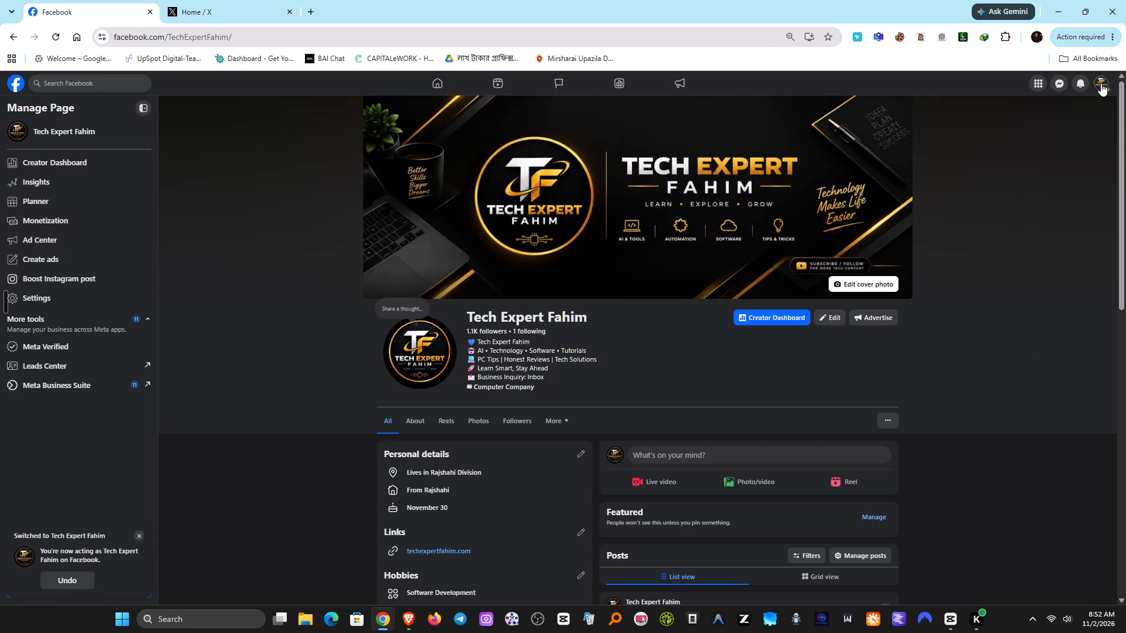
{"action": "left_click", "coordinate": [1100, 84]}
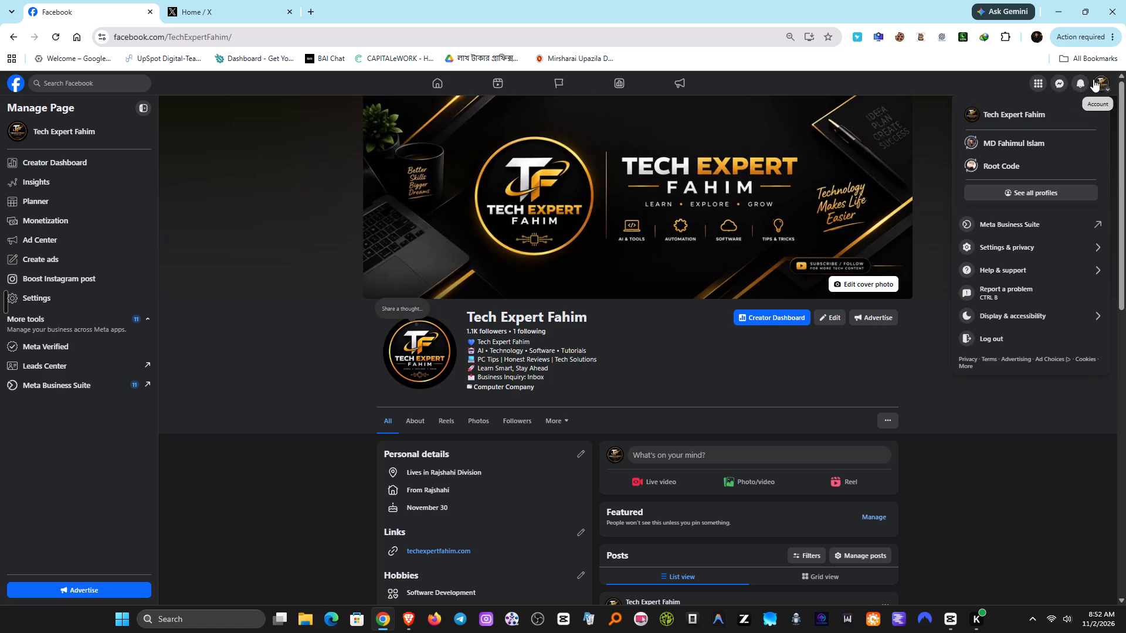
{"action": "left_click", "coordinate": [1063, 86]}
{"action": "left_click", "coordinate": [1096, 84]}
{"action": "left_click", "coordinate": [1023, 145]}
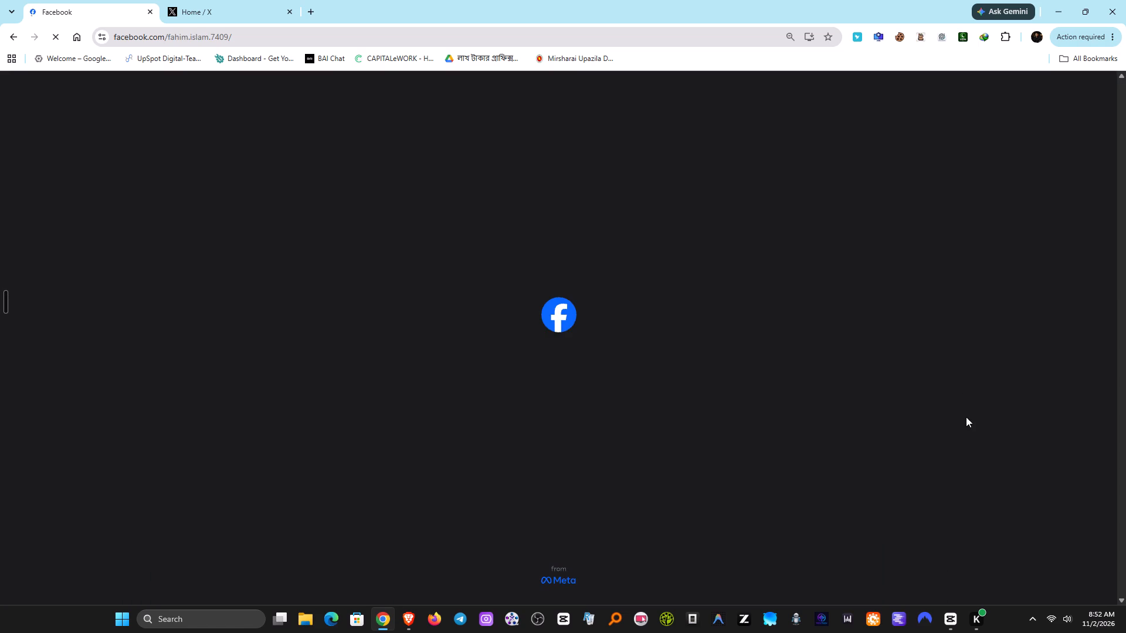
Reopen the Mitu's Hustle chat and send "kal meta er sathe kotha bolsi" and "meta customer care e".
{"action": "left_click", "coordinate": [1056, 90]}
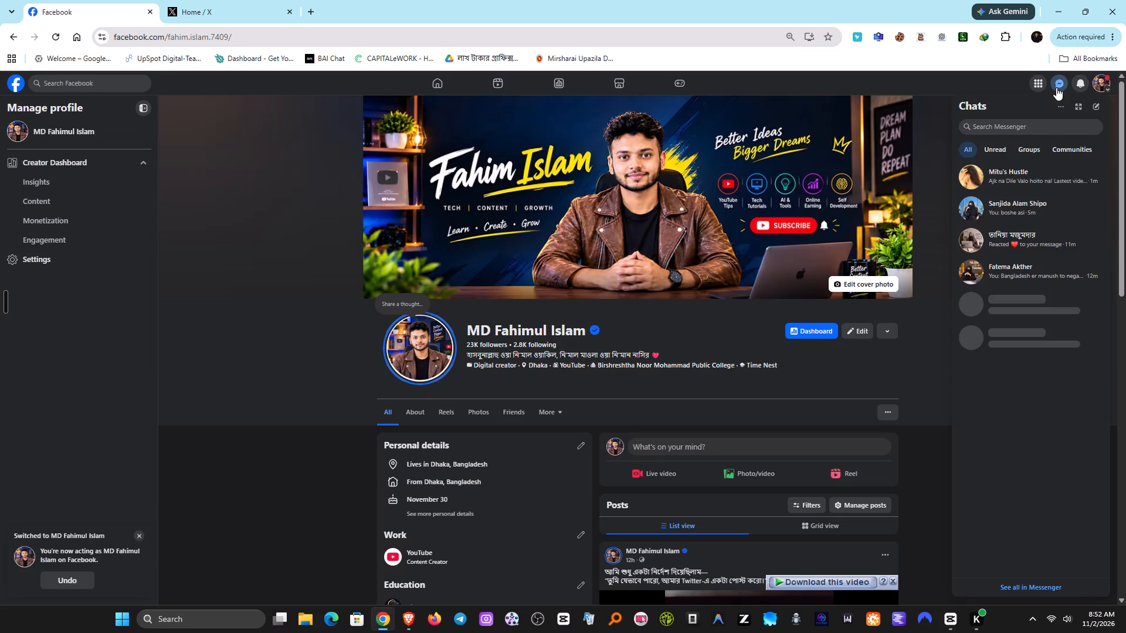
{"action": "left_click", "coordinate": [1039, 168]}
{"action": "left_click", "coordinate": [1014, 591]}
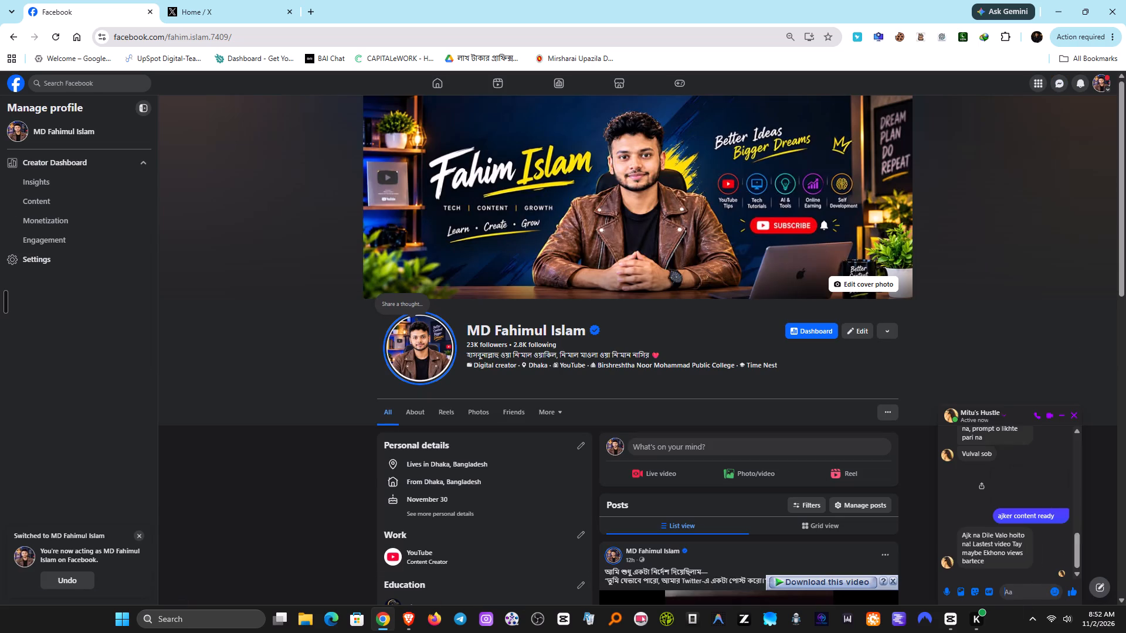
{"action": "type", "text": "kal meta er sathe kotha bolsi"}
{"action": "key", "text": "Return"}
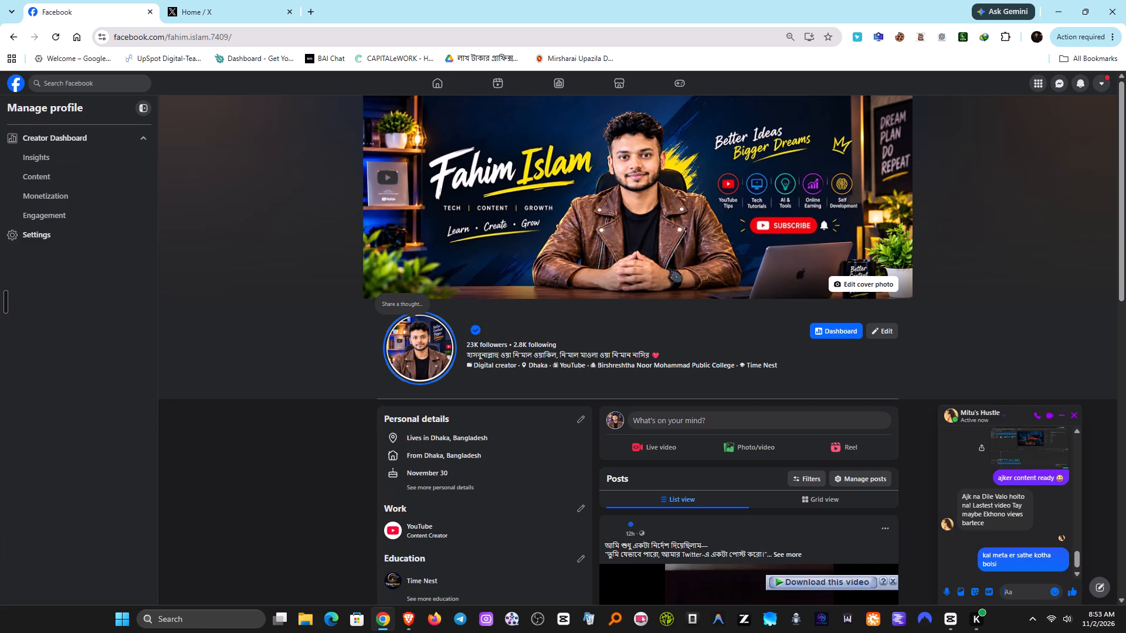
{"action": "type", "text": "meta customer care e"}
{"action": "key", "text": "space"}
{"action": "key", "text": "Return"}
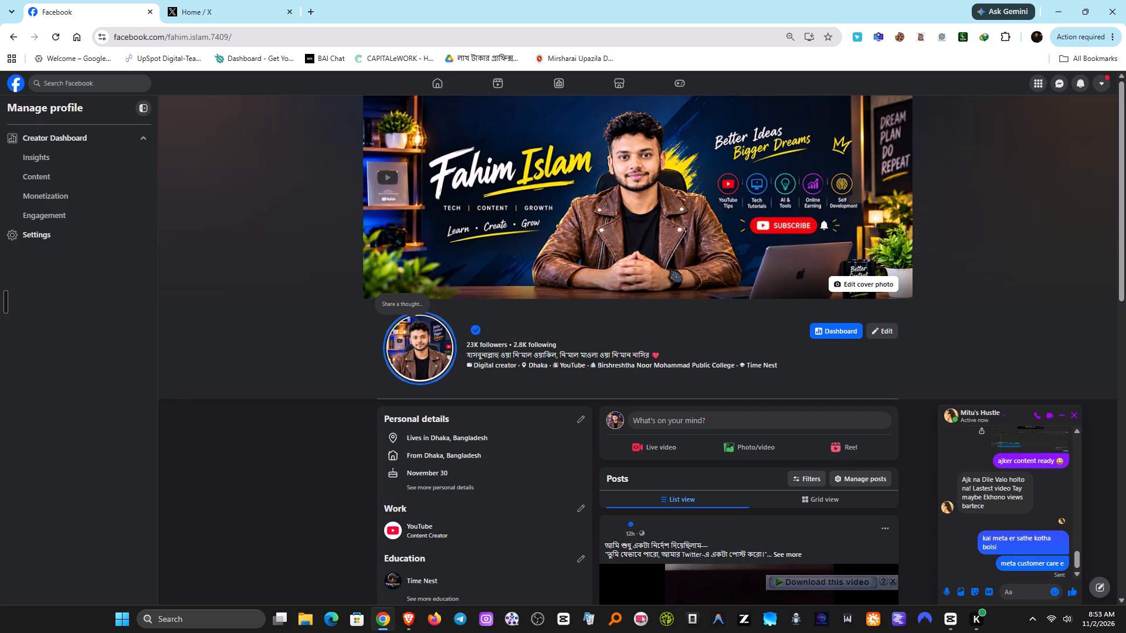
Send the message "ora bolse soni som budh and sukro bar bikal 5 ta ba 6 tay fb page e upload dite".
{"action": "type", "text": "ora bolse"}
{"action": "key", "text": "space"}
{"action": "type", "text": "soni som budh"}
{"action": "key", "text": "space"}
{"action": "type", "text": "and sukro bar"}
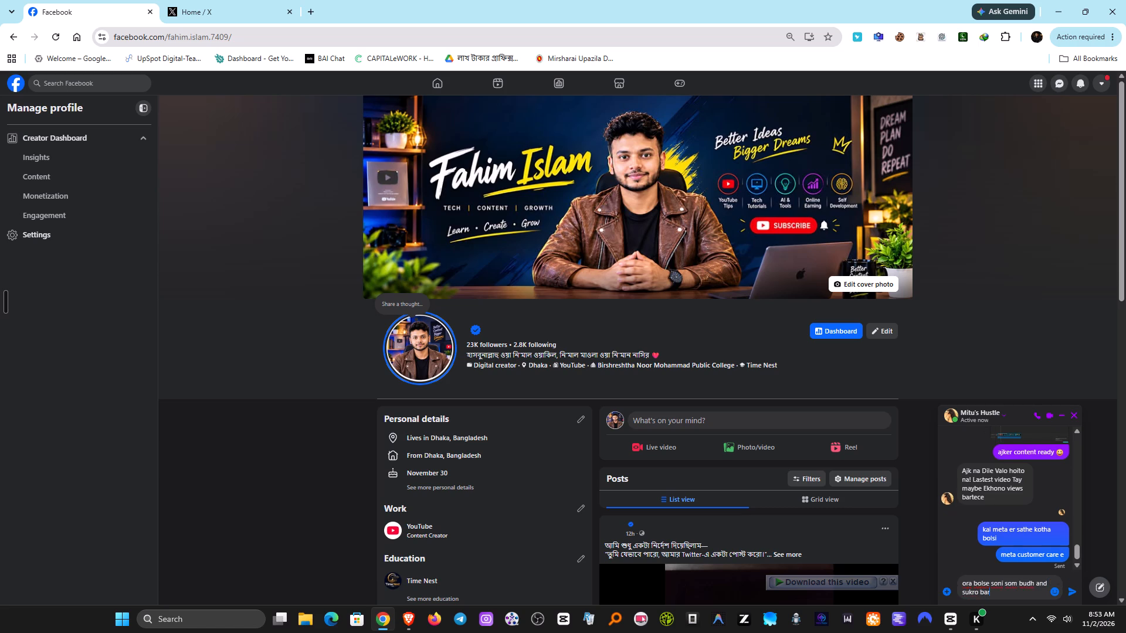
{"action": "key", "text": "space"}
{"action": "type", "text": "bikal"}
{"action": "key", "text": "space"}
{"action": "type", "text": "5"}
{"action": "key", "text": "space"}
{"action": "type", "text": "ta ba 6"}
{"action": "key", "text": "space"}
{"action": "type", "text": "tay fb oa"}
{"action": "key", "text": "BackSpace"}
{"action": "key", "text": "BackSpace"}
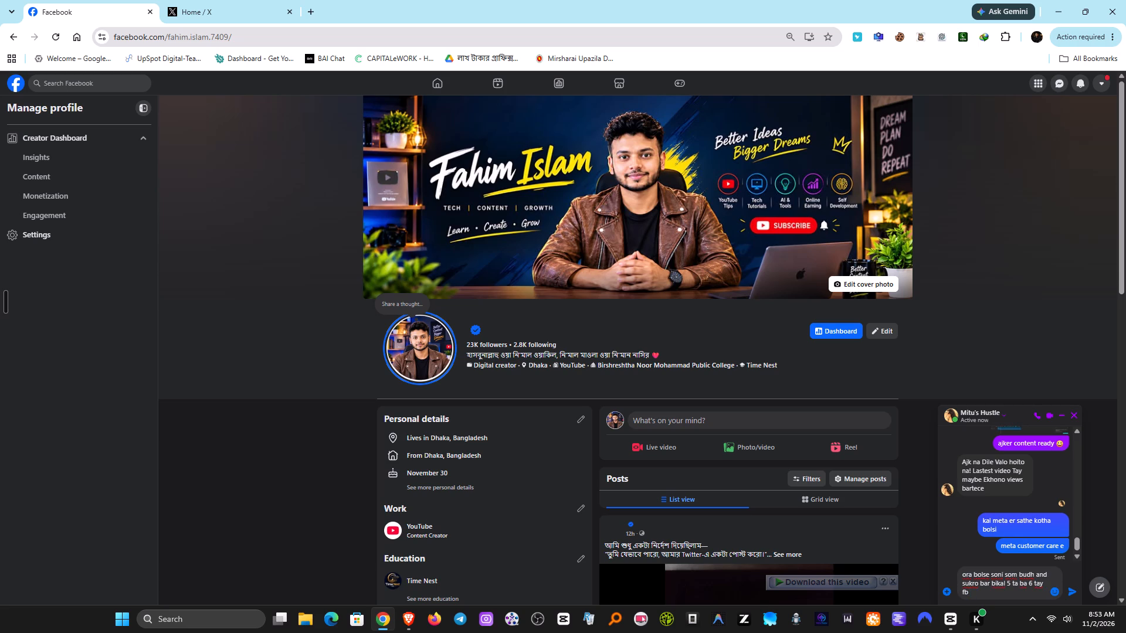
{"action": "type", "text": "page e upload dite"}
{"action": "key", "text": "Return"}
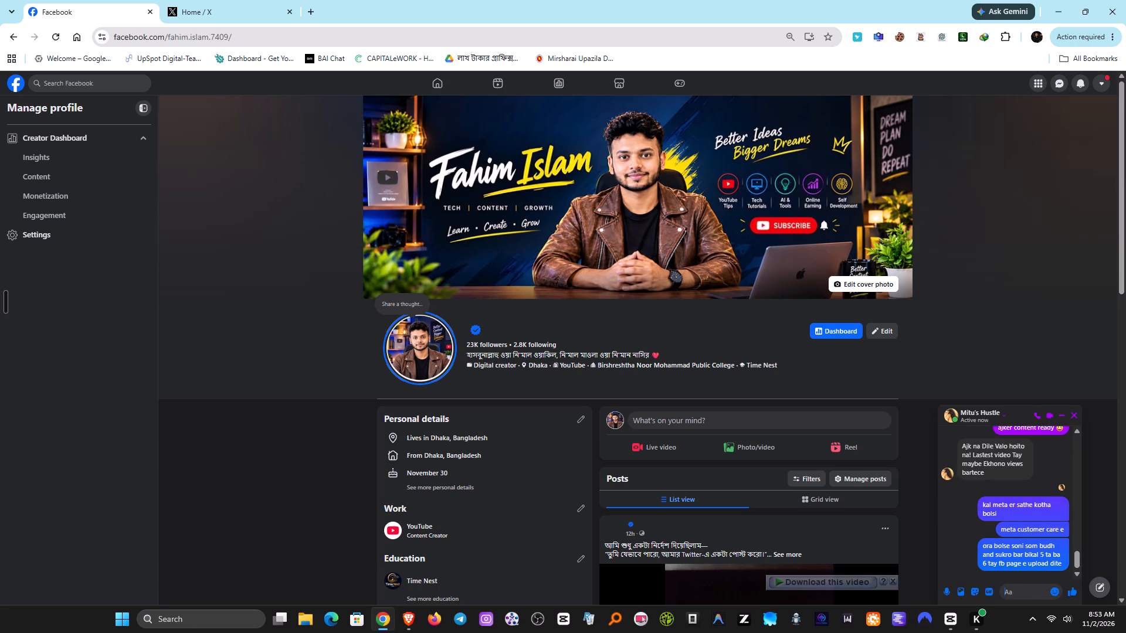
Send the follow-up message "taile reach barbe" in the same chat.
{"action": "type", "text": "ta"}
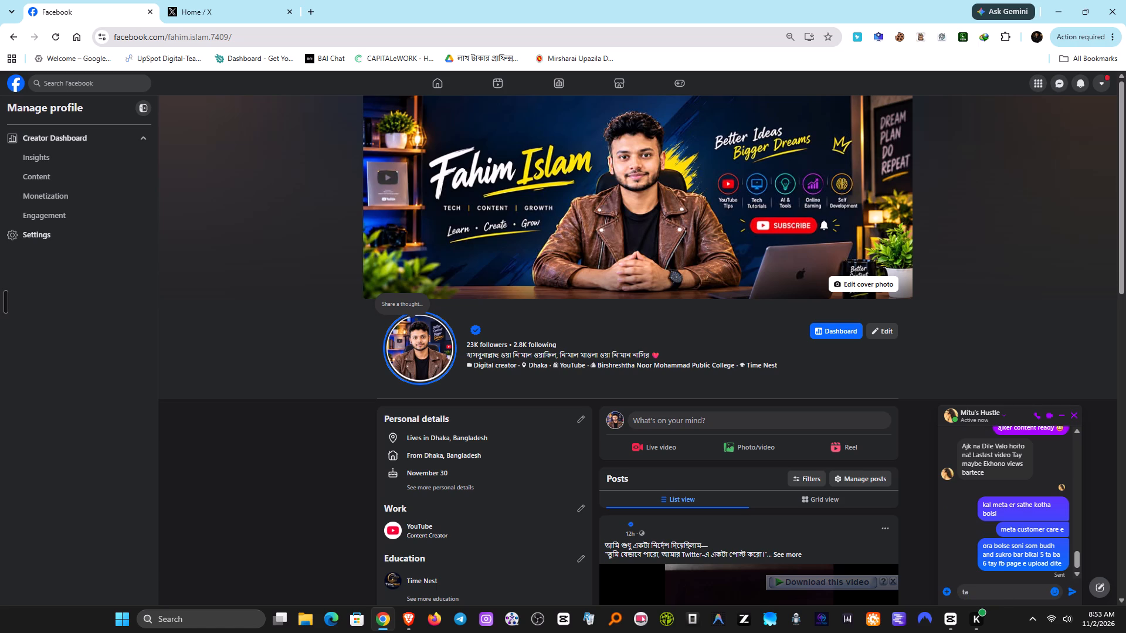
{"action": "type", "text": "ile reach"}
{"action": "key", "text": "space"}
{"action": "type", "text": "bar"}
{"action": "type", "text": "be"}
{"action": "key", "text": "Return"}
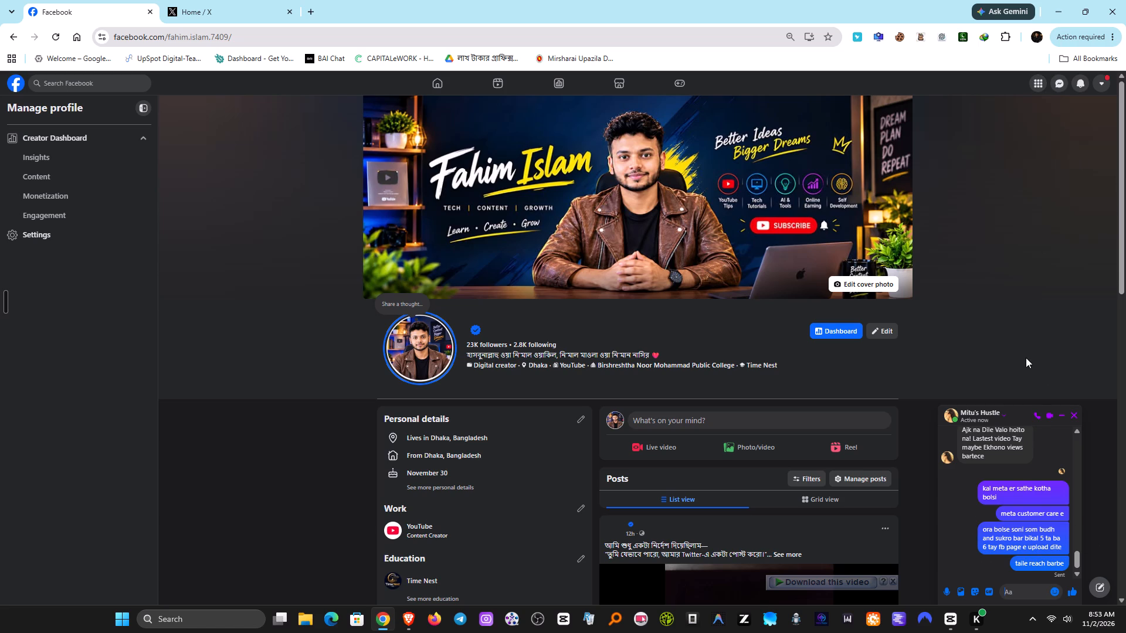
Minimise Chrome and switch back to project 1101 in CapCut.
{"action": "left_click", "coordinate": [1057, 16]}
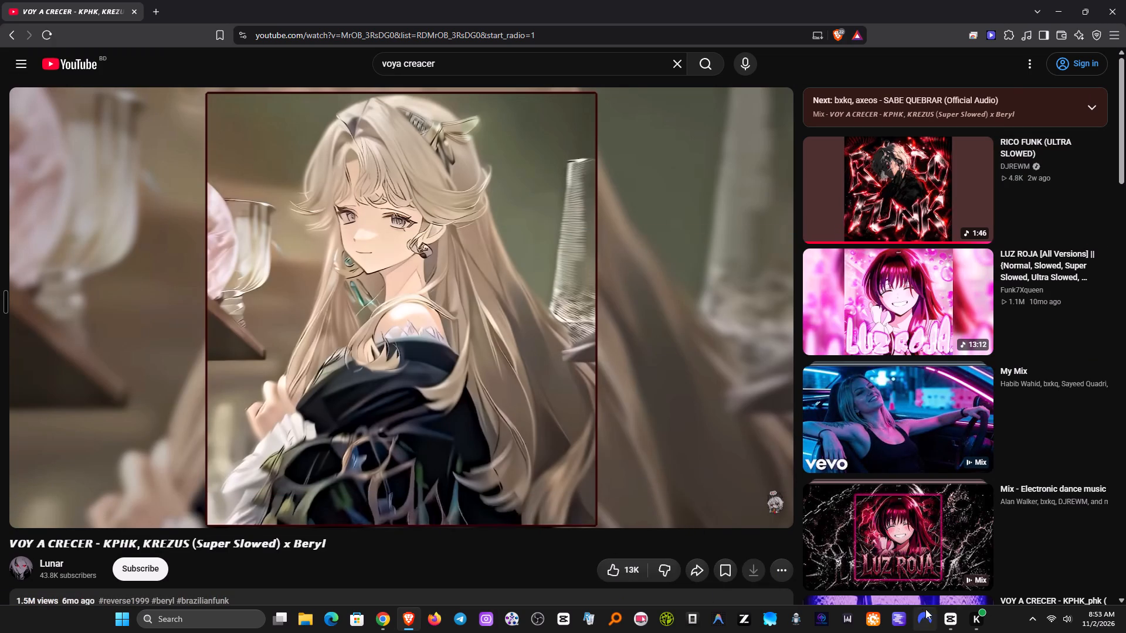
{"action": "left_click", "coordinate": [948, 615]}
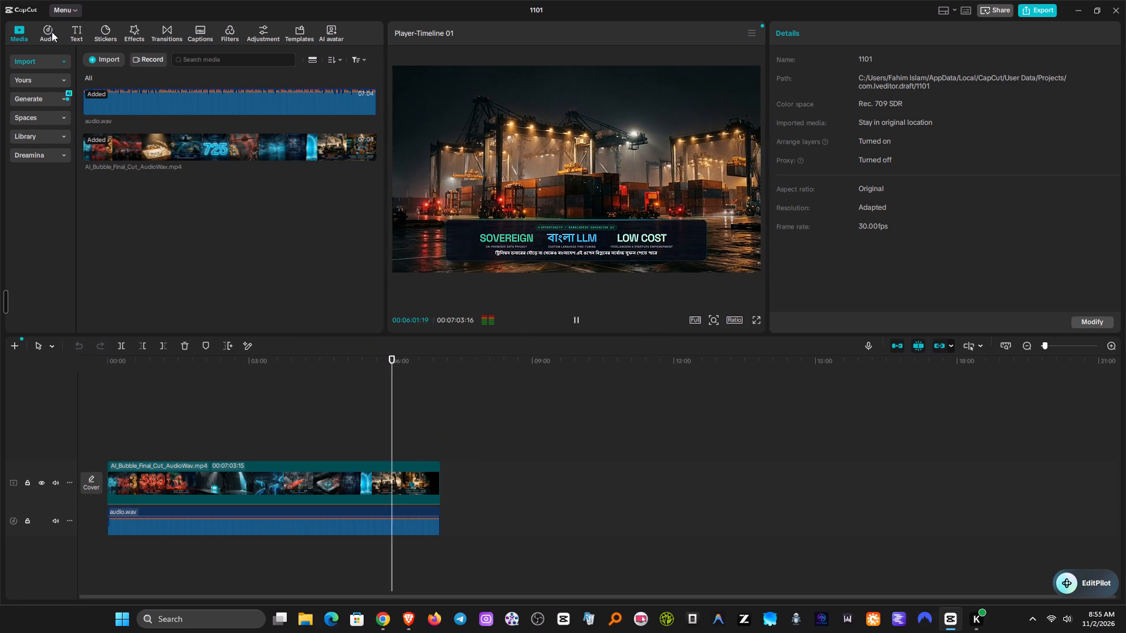
Check the Mitu's Hustle chat in Chrome for a reply and return to CapCut.
{"action": "left_click", "coordinate": [380, 610]}
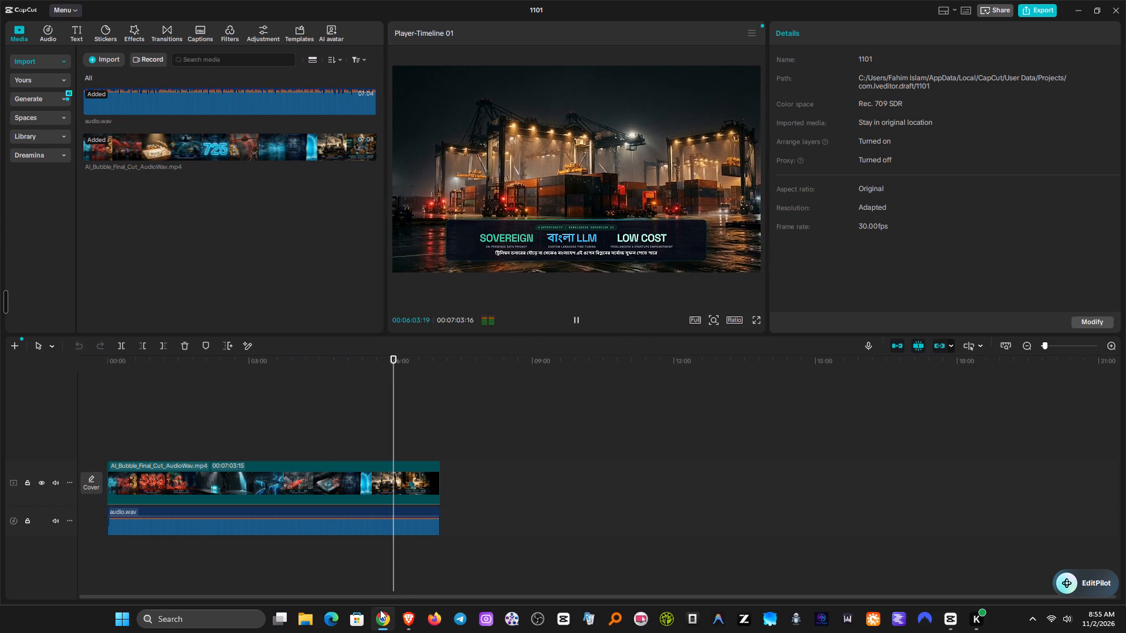
{"action": "double_click", "coordinate": [380, 610]}
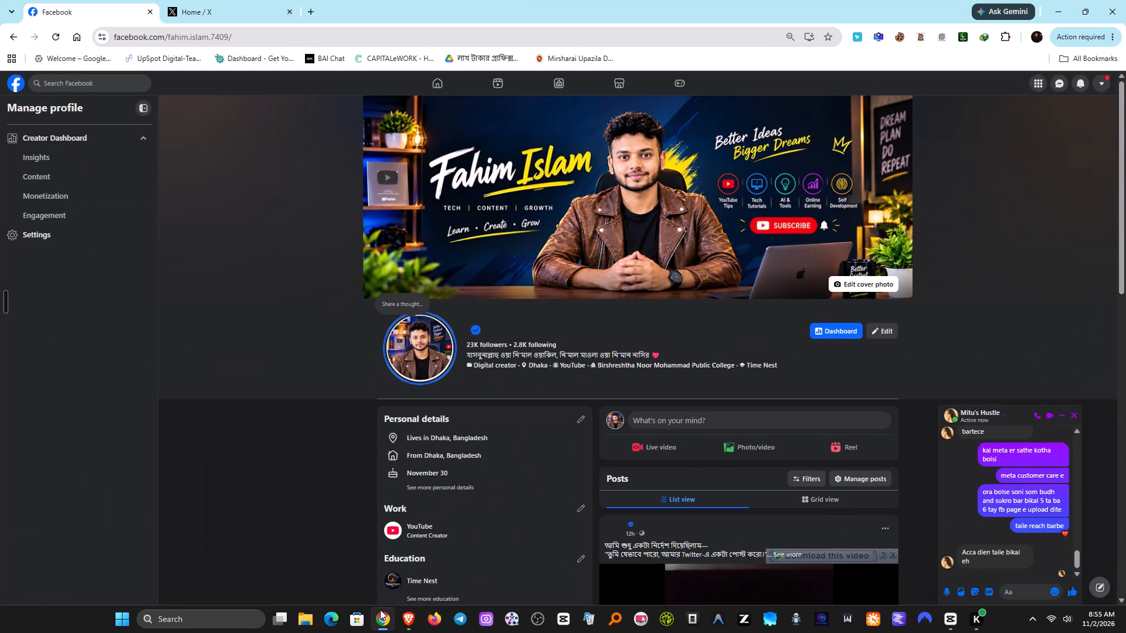
{"action": "left_click", "coordinate": [380, 610]}
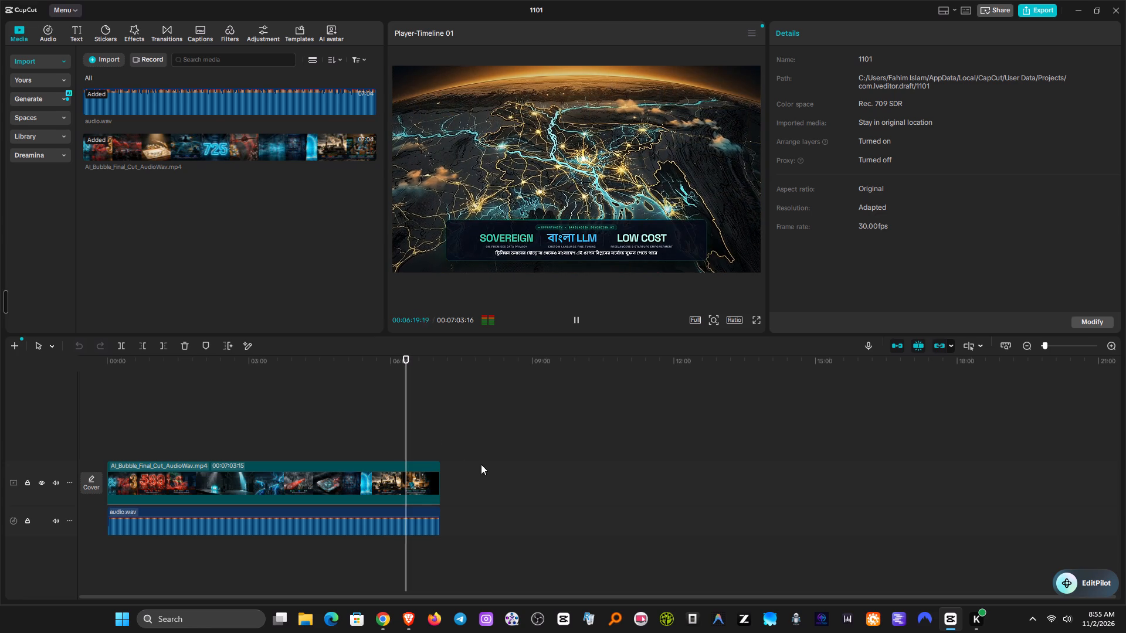
Select both the AI_Bubble_Final_Cut_AudioWav.mp4 video clip and the audio.wav clip on the timeline.
{"action": "left_click_drag", "start_coordinate": [467, 446], "coordinate": [344, 561]}
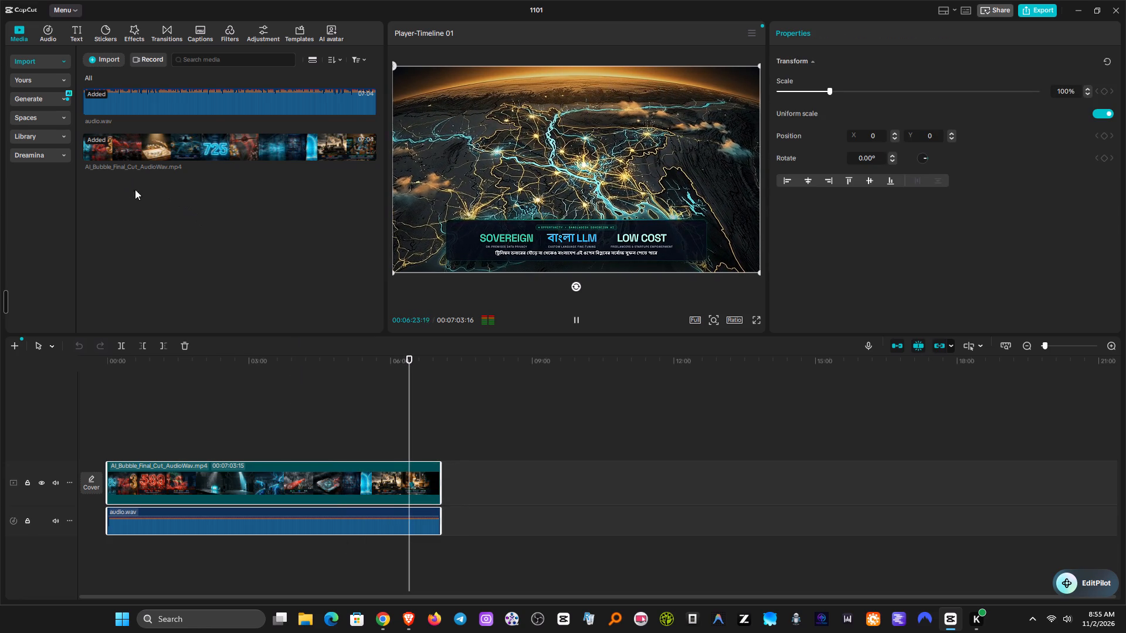
Generate auto captions for the selected video and audio clips with Bengali as the spoken language.
{"action": "left_click", "coordinate": [198, 31]}
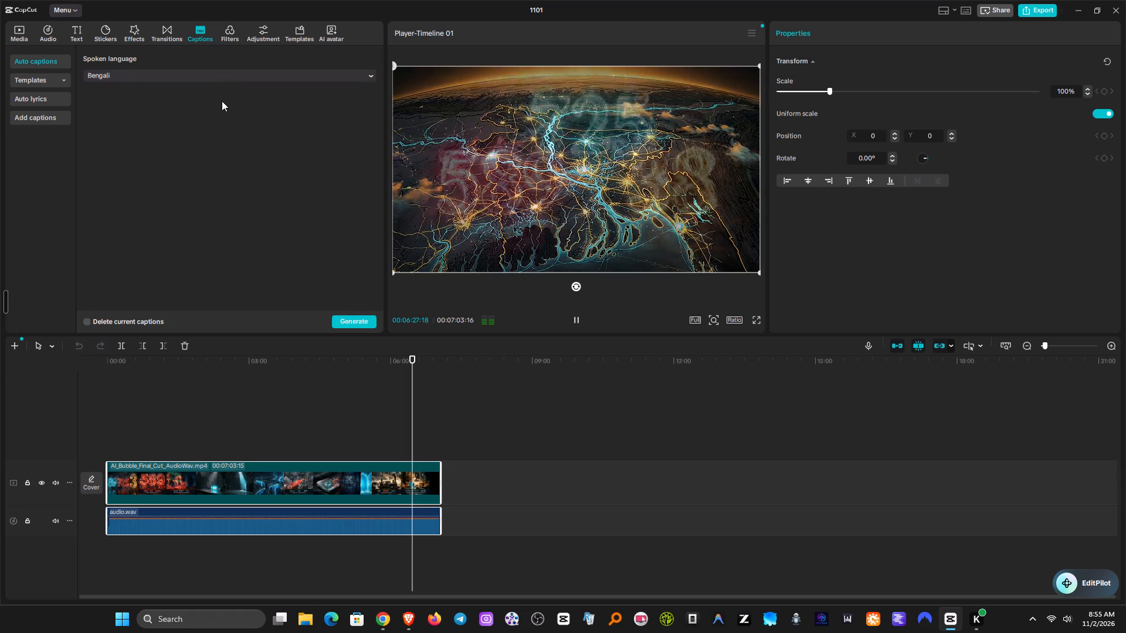
{"action": "left_click", "coordinate": [352, 319]}
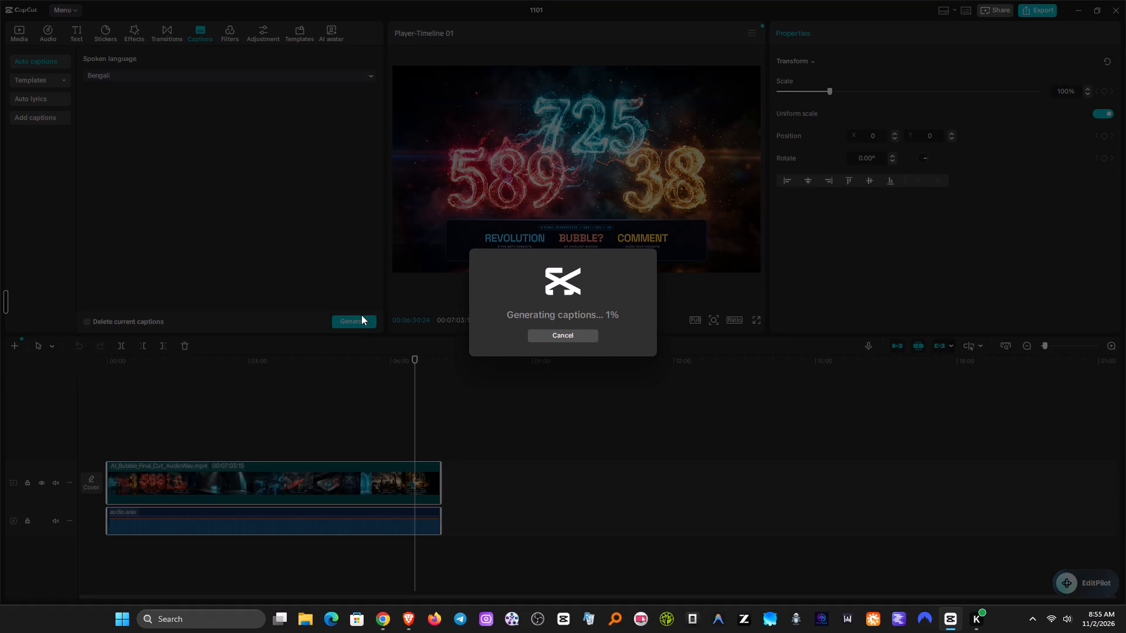
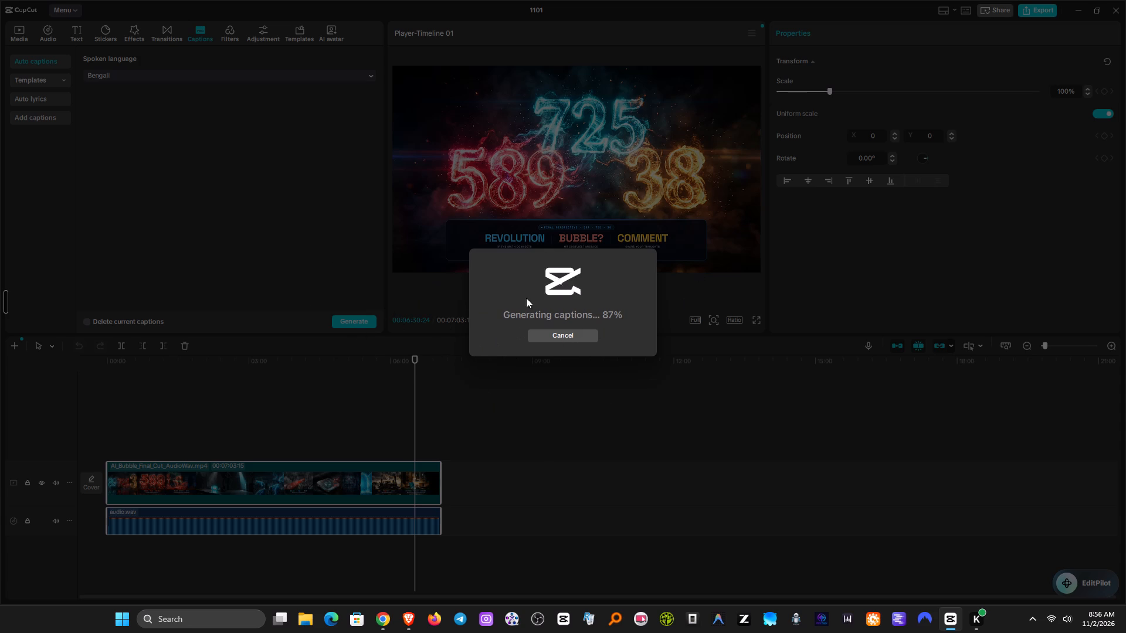
Switch to Facebook in Chrome, reply "hae tumi" to the contact's "Khaiso" message, dismiss the video download prompt, and return to CapCut.
{"action": "left_click", "coordinate": [384, 629]}
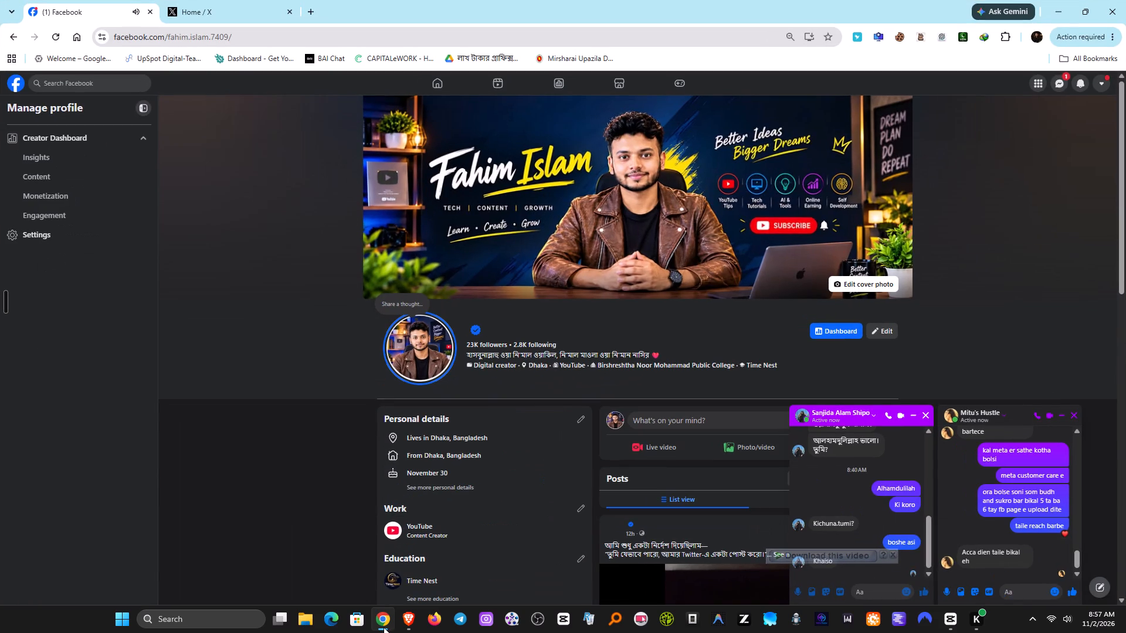
{"action": "left_click", "coordinate": [873, 592]}
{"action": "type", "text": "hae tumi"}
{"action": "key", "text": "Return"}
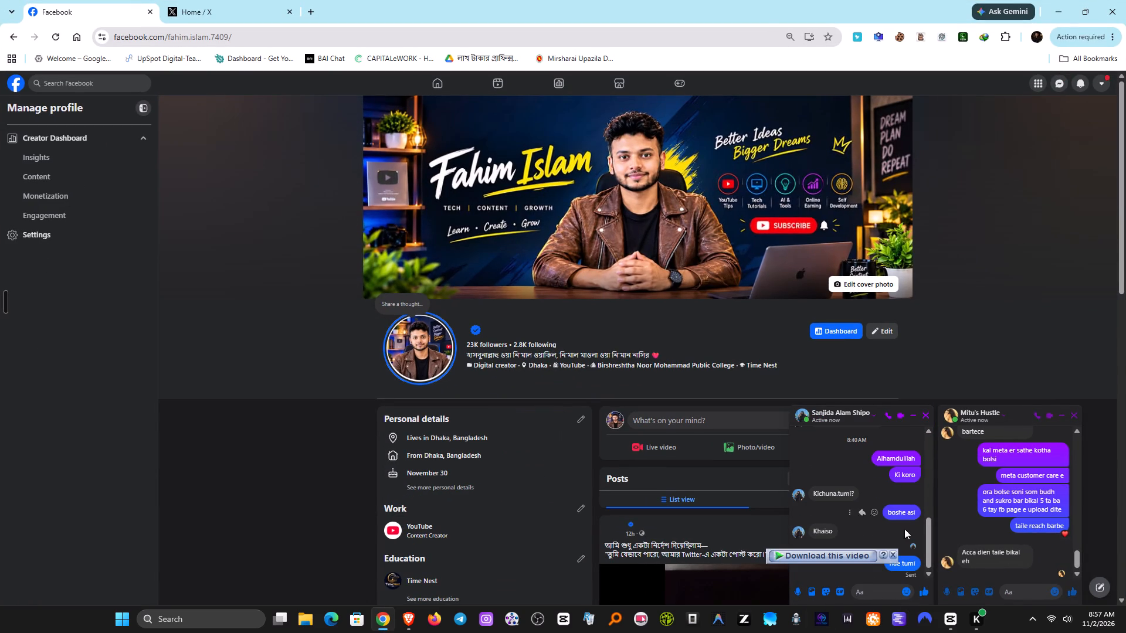
{"action": "left_click", "coordinate": [894, 554]}
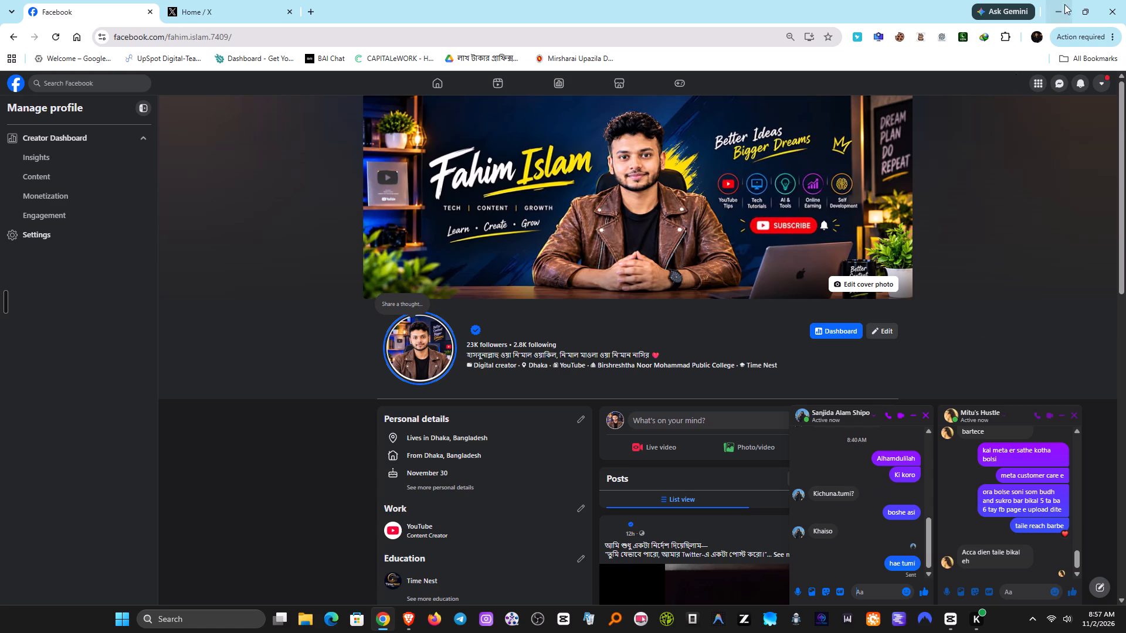
{"action": "left_click", "coordinate": [1067, 0]}
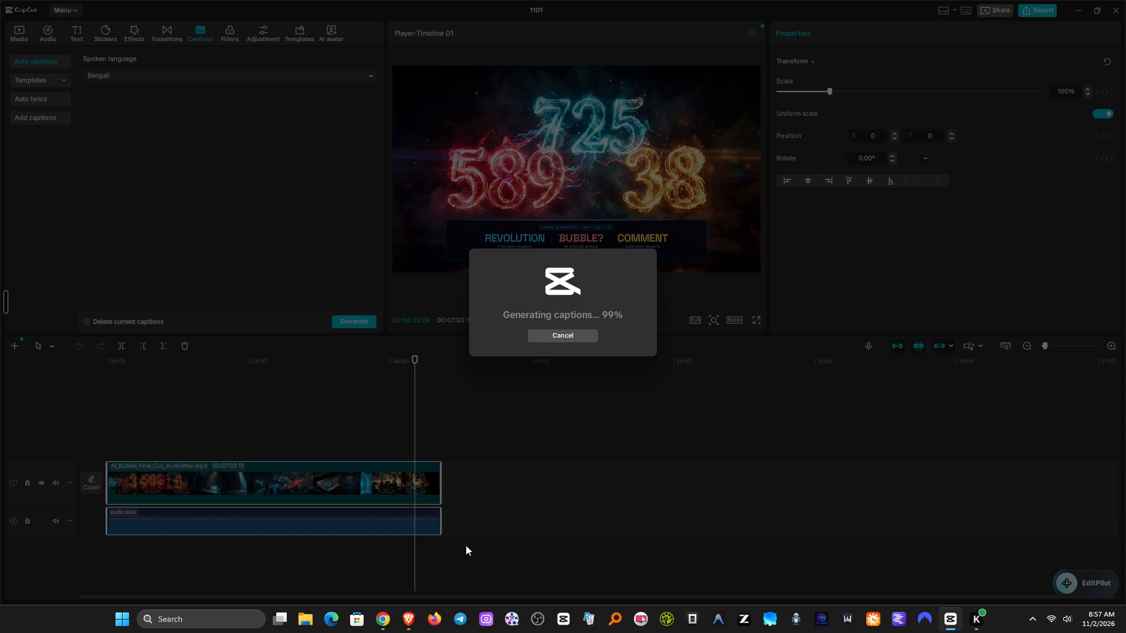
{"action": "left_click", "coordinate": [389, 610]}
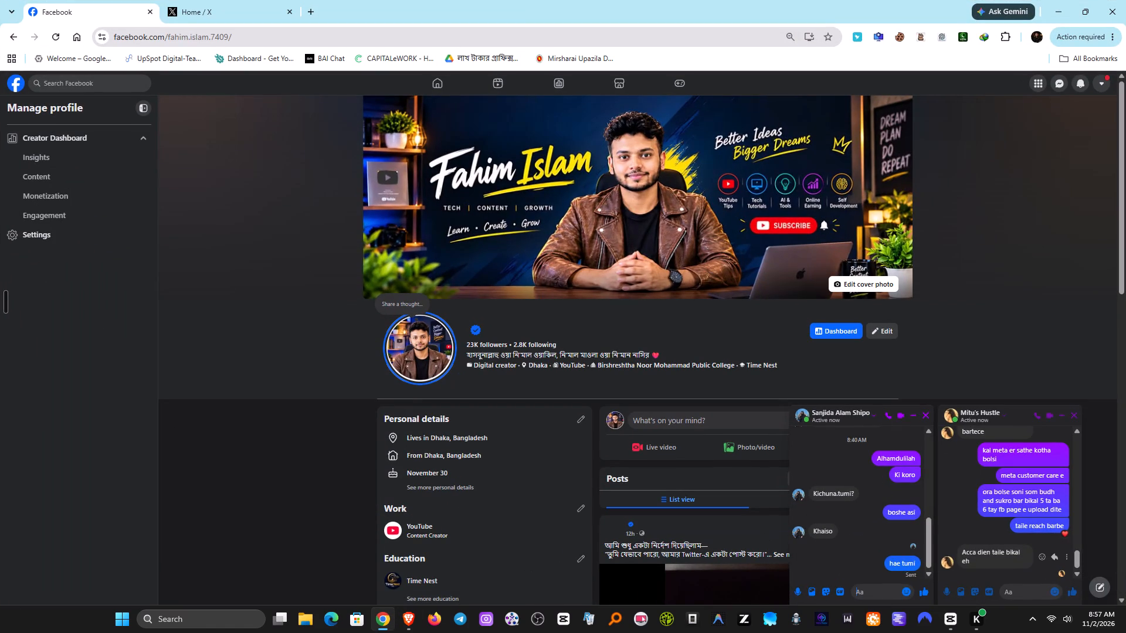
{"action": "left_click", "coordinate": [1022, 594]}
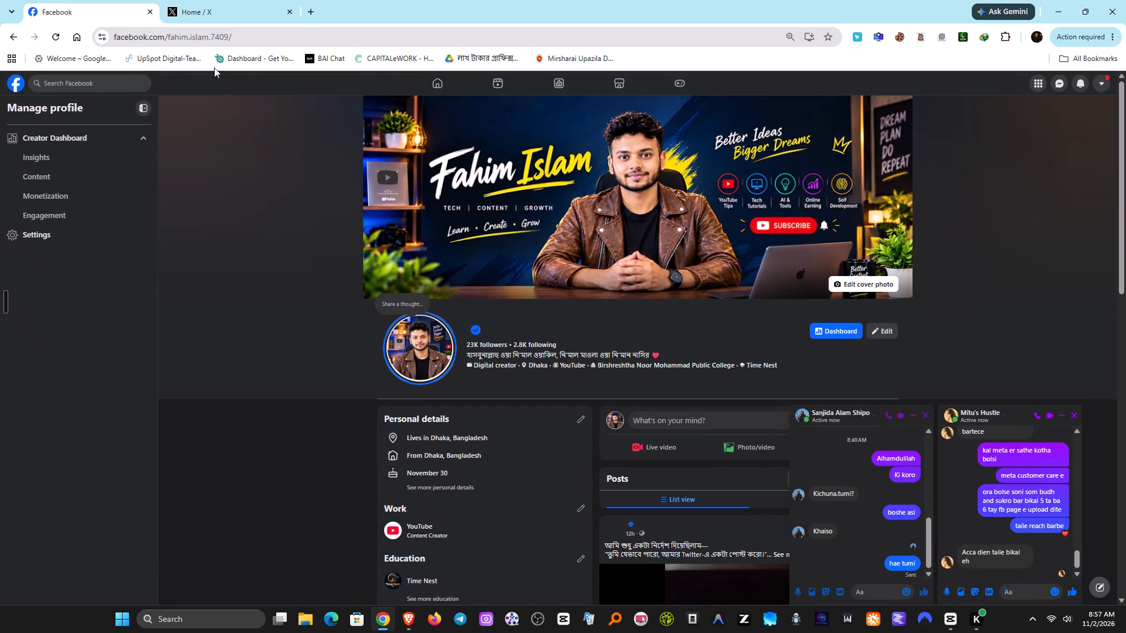
Switch to YouTube in Brave, play the LUZ ROJA [All Versions] video at a slightly lower volume, and minimize the browser.
{"action": "left_click", "coordinate": [414, 615]}
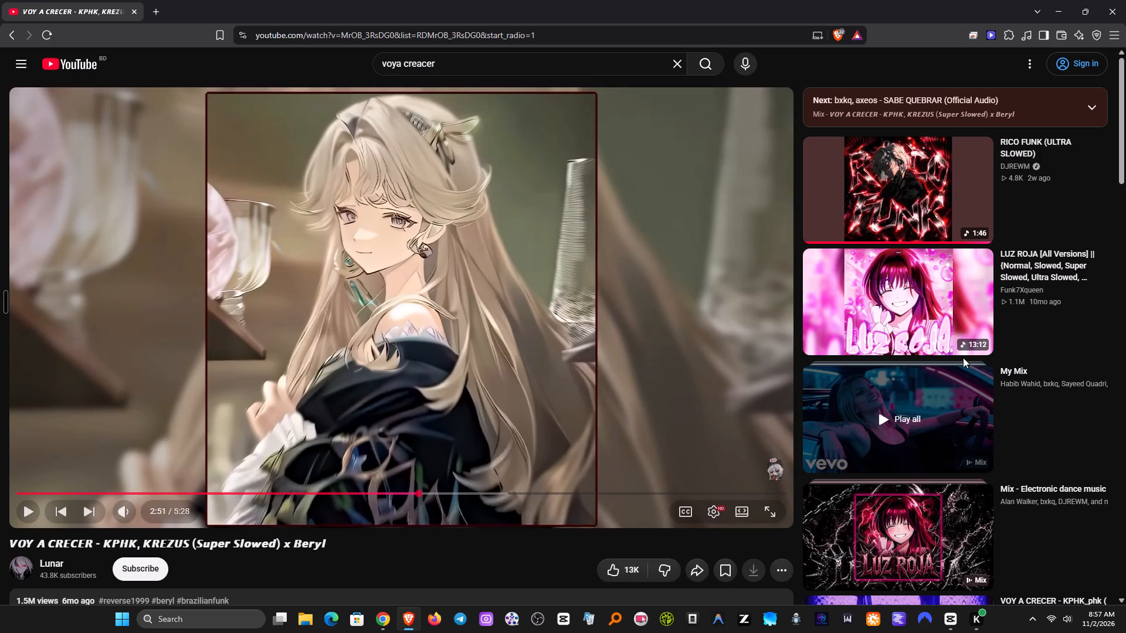
{"action": "left_click", "coordinate": [922, 327]}
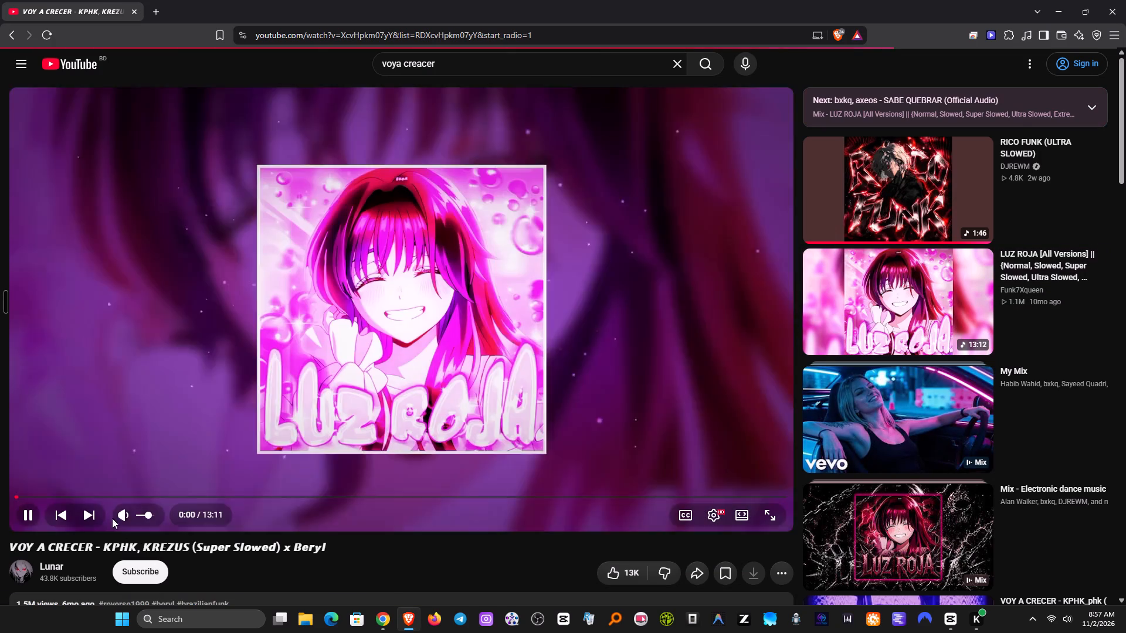
{"action": "left_click", "coordinate": [141, 516]}
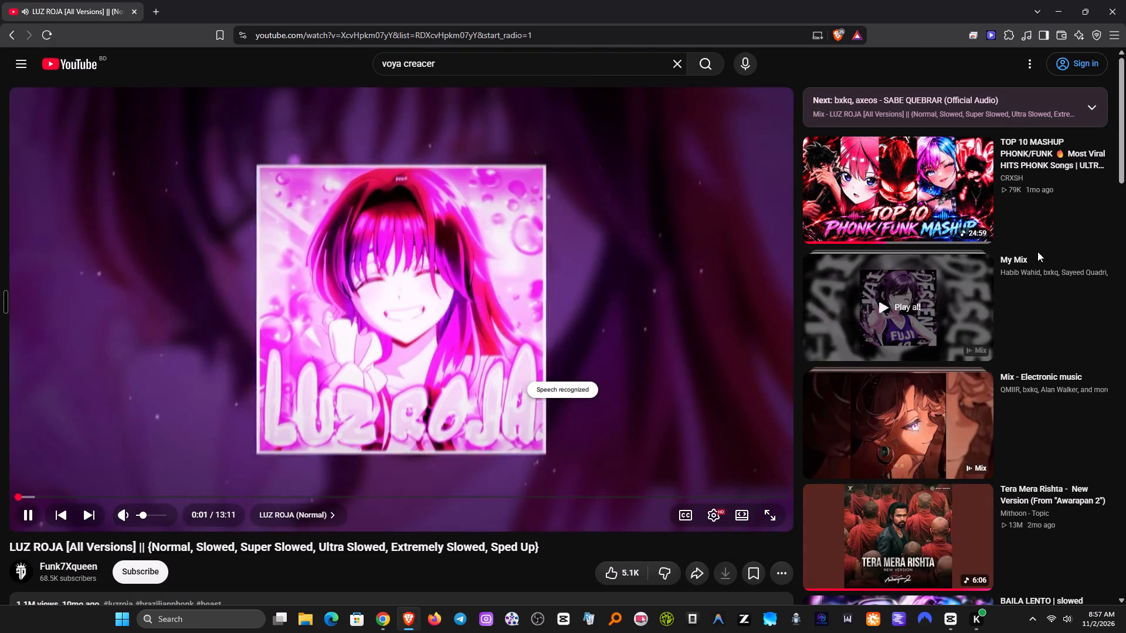
{"action": "left_click", "coordinate": [1053, 14]}
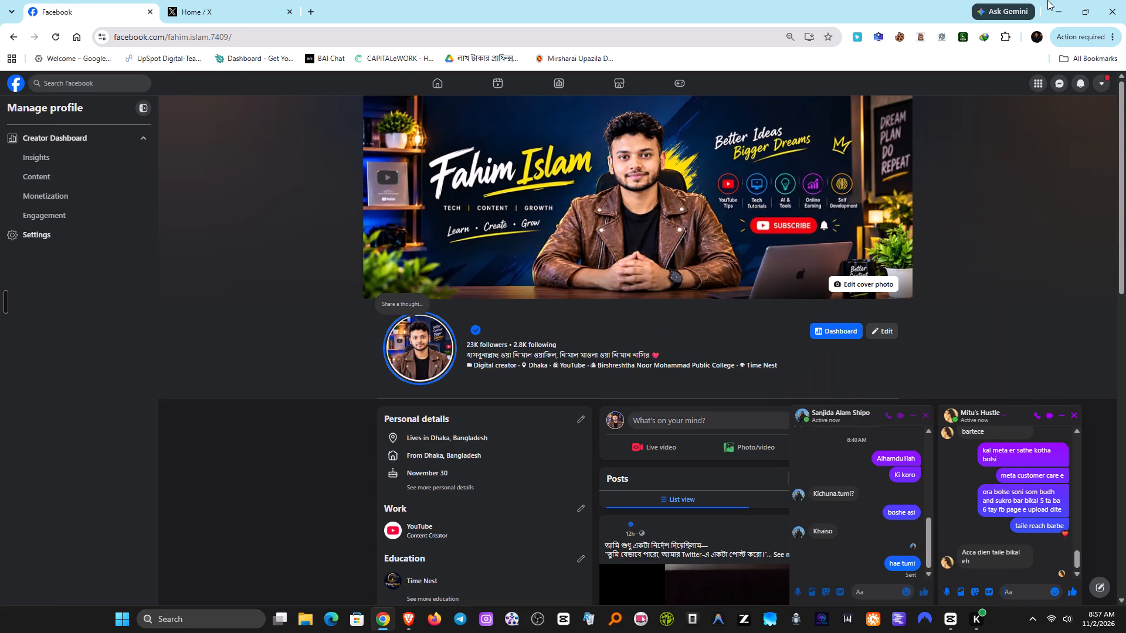
Switch to CapCut and play the opening of the video to check how the generated captions sit on the picture.
{"action": "left_click", "coordinate": [1053, 0]}
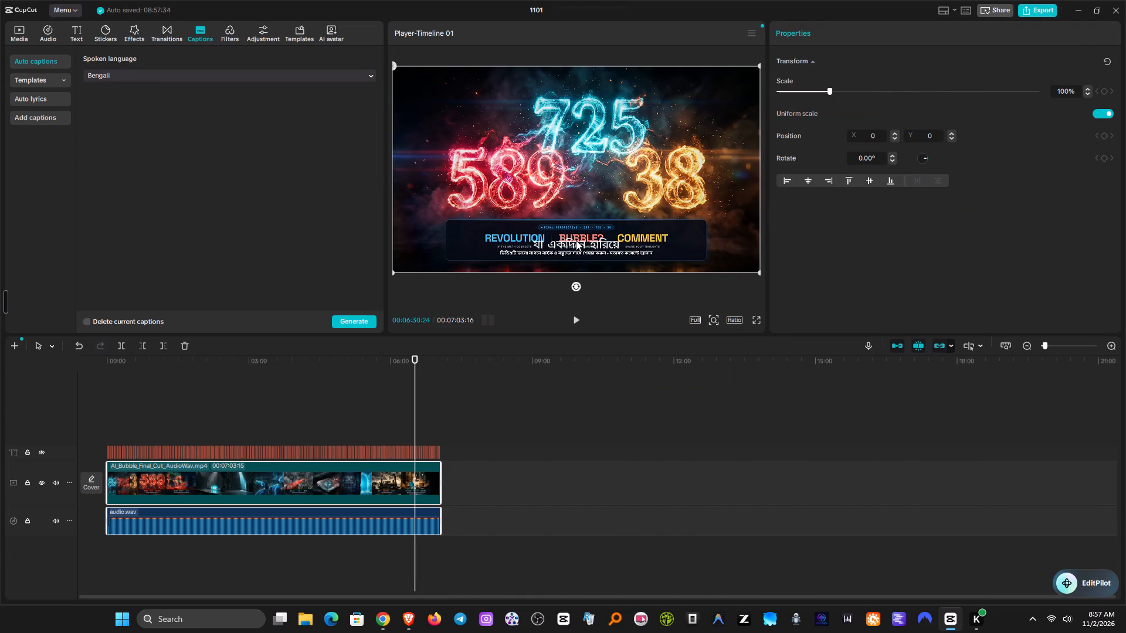
{"action": "left_click_drag", "start_coordinate": [578, 240], "coordinate": [590, 245]}
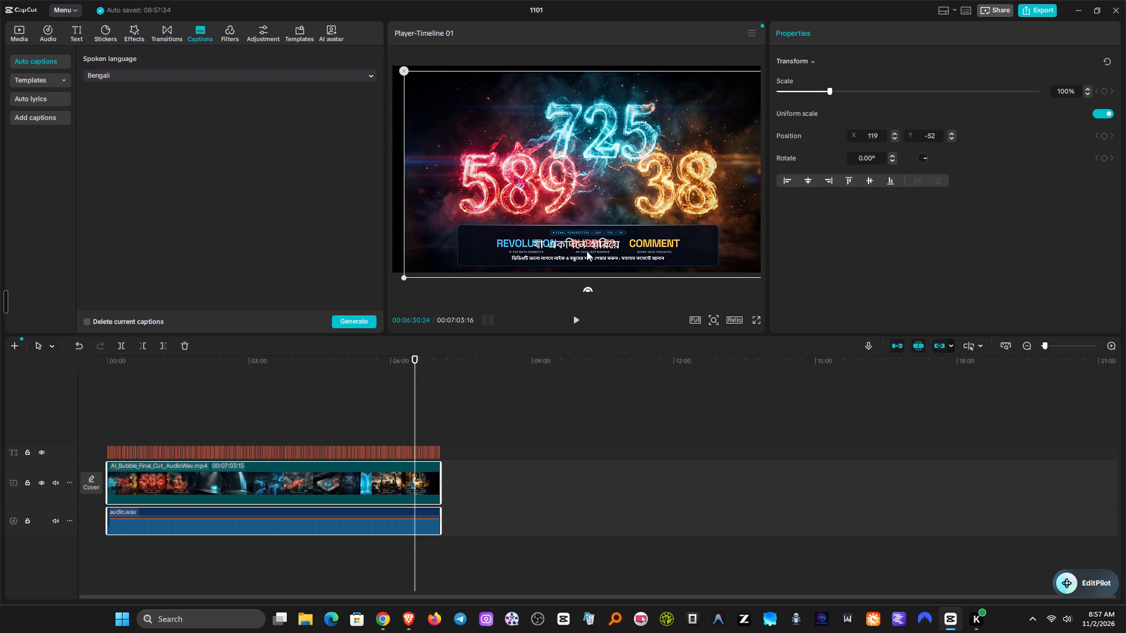
{"action": "key", "text": "ctrl+z"}
{"action": "left_click_drag", "start_coordinate": [415, 360], "coordinate": [217, 378]}
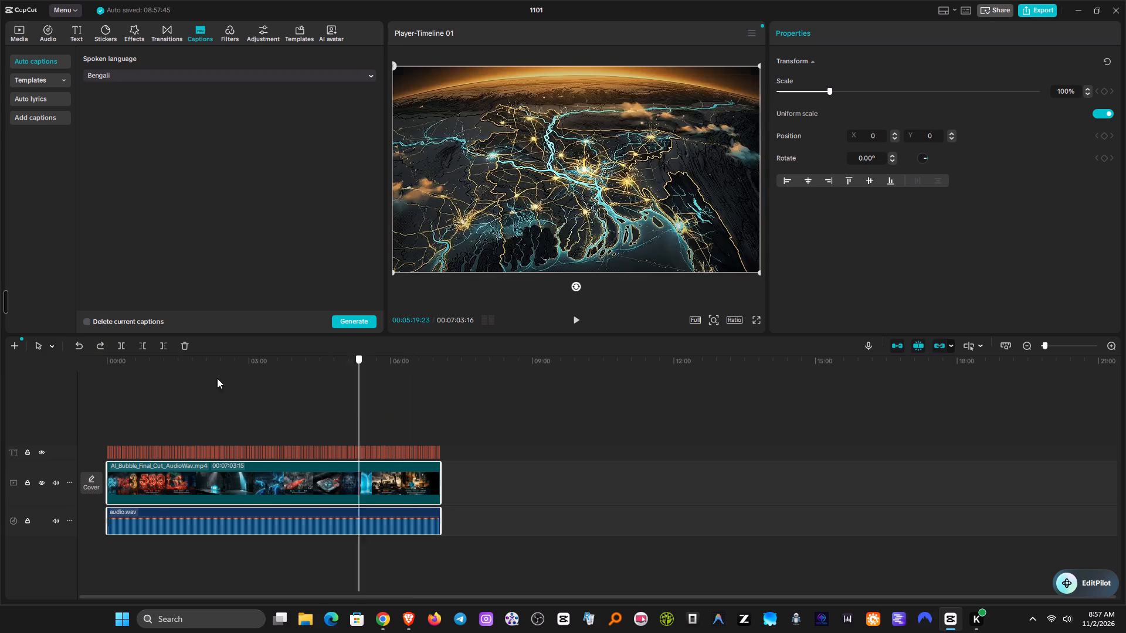
{"action": "left_click_drag", "start_coordinate": [217, 378], "coordinate": [37, 384]}
{"action": "left_click", "coordinate": [575, 317]}
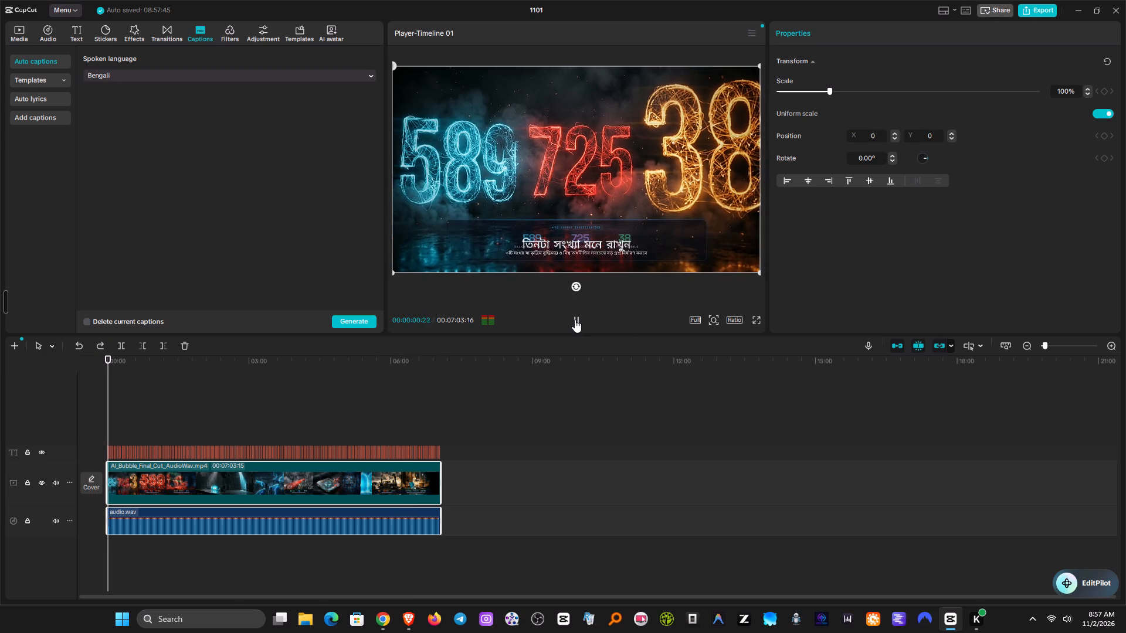
{"action": "left_click", "coordinate": [575, 318]}
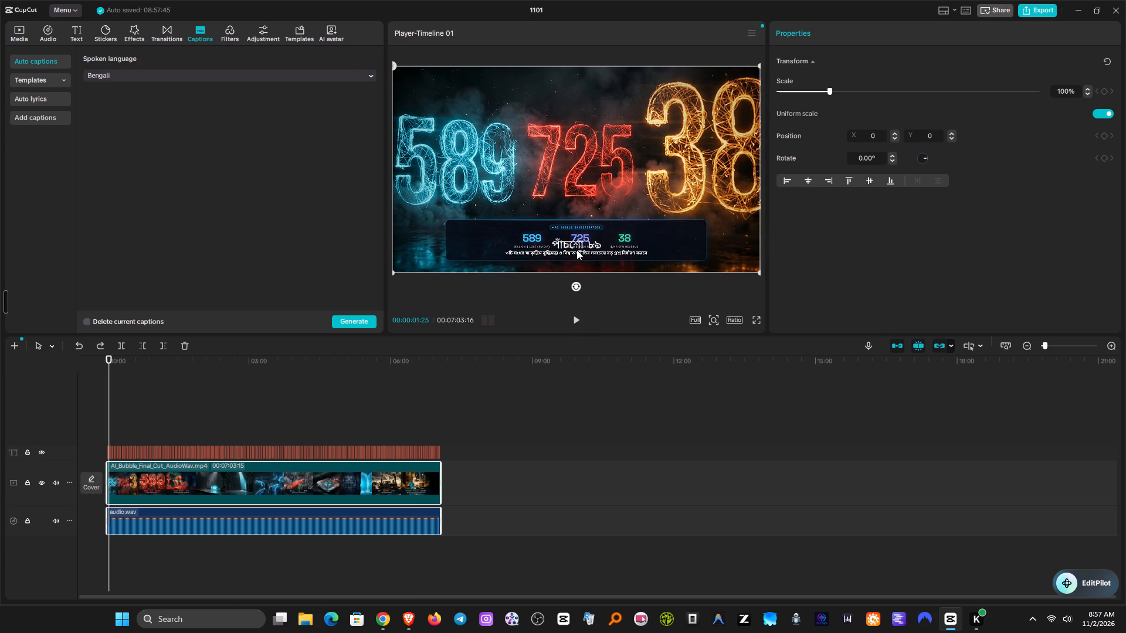
Select all captions on the timeline and move them down to the bottom centre of the video frame.
{"action": "left_click", "coordinate": [575, 243]}
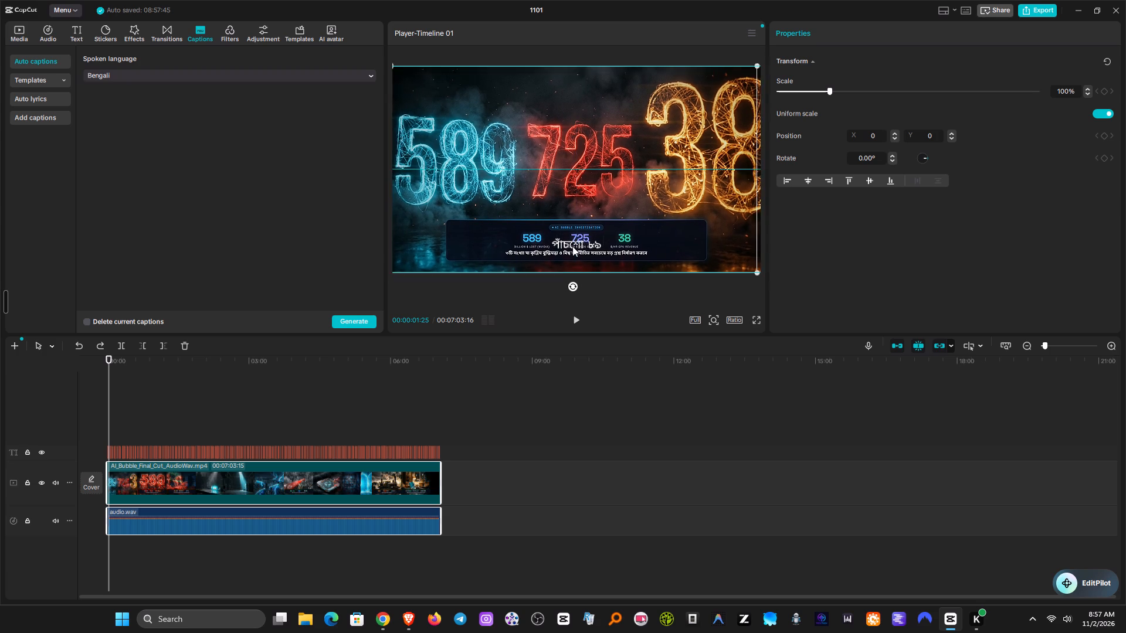
{"action": "left_click", "coordinate": [572, 243]}
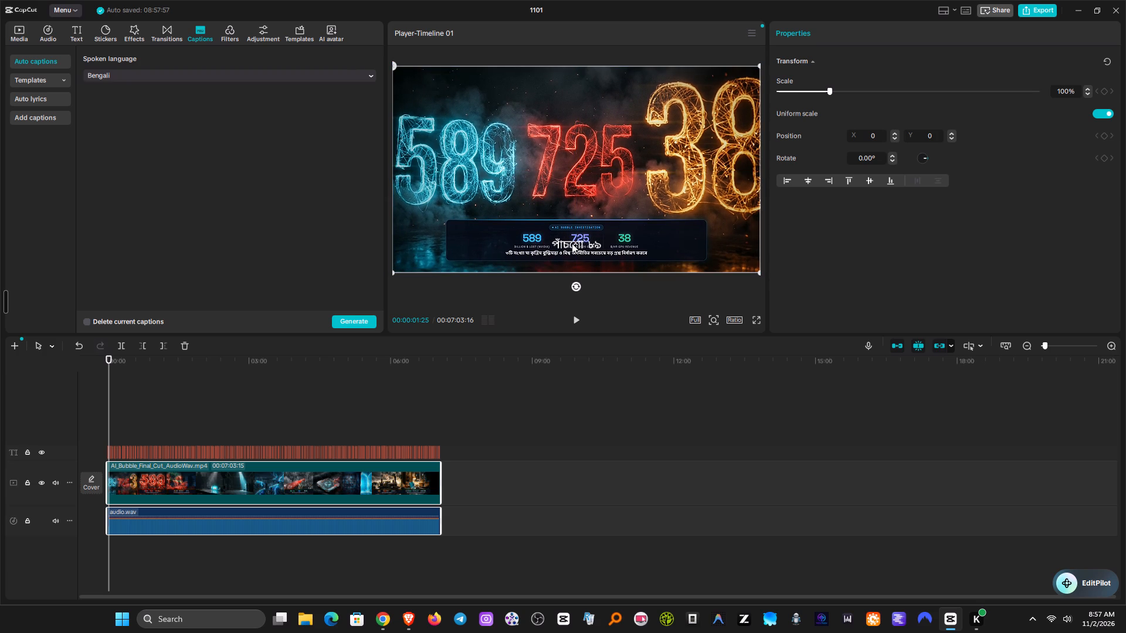
{"action": "left_click_drag", "start_coordinate": [463, 427], "coordinate": [441, 451]}
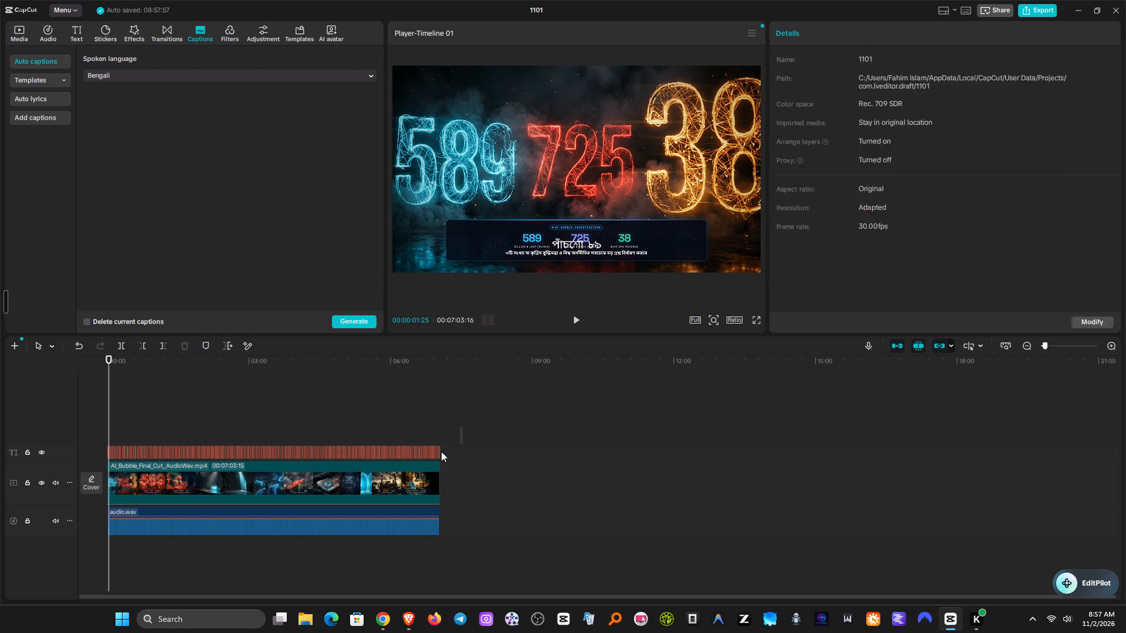
{"action": "left_click_drag", "start_coordinate": [441, 451], "coordinate": [69, 458]}
{"action": "left_click_drag", "start_coordinate": [575, 247], "coordinate": [562, 263]}
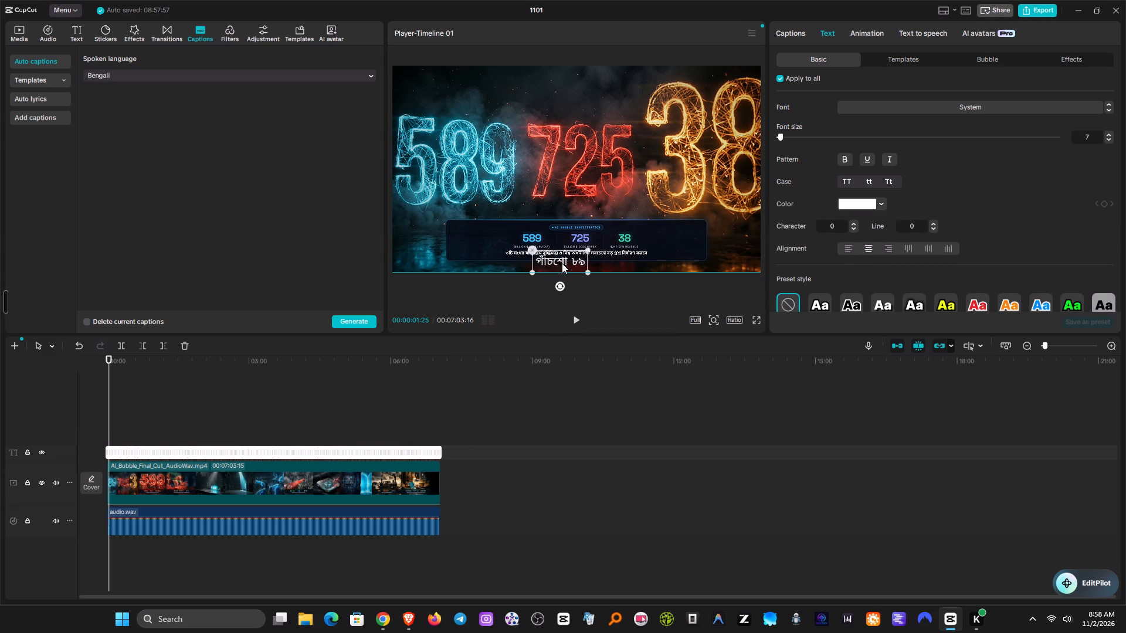
{"action": "left_click_drag", "start_coordinate": [562, 263], "coordinate": [571, 270]}
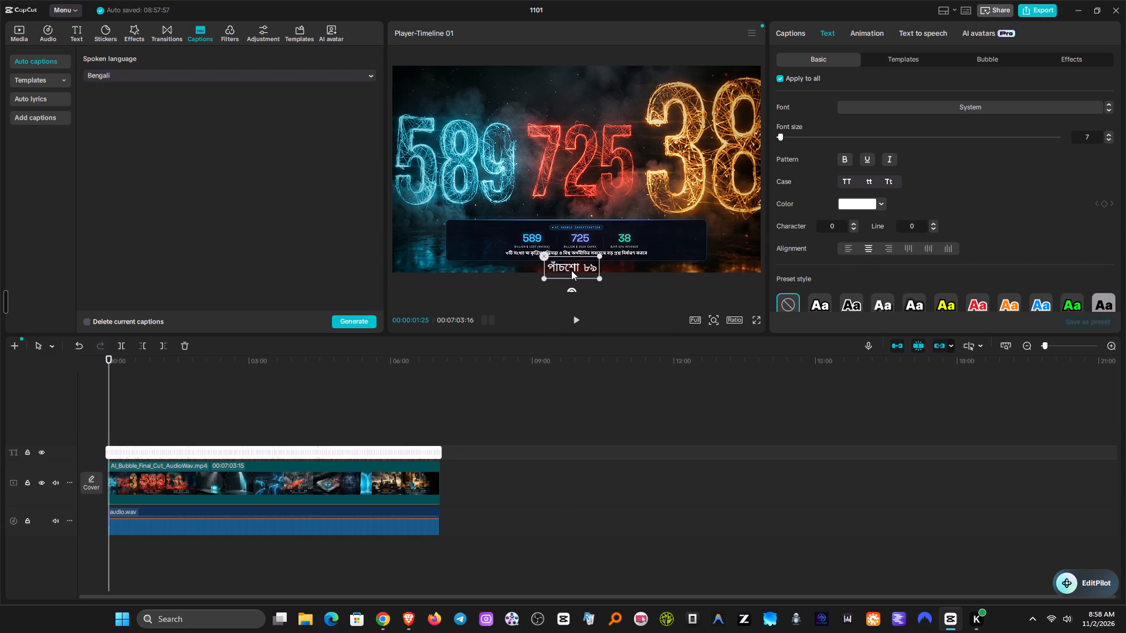
{"action": "left_click_drag", "start_coordinate": [571, 270], "coordinate": [578, 270]}
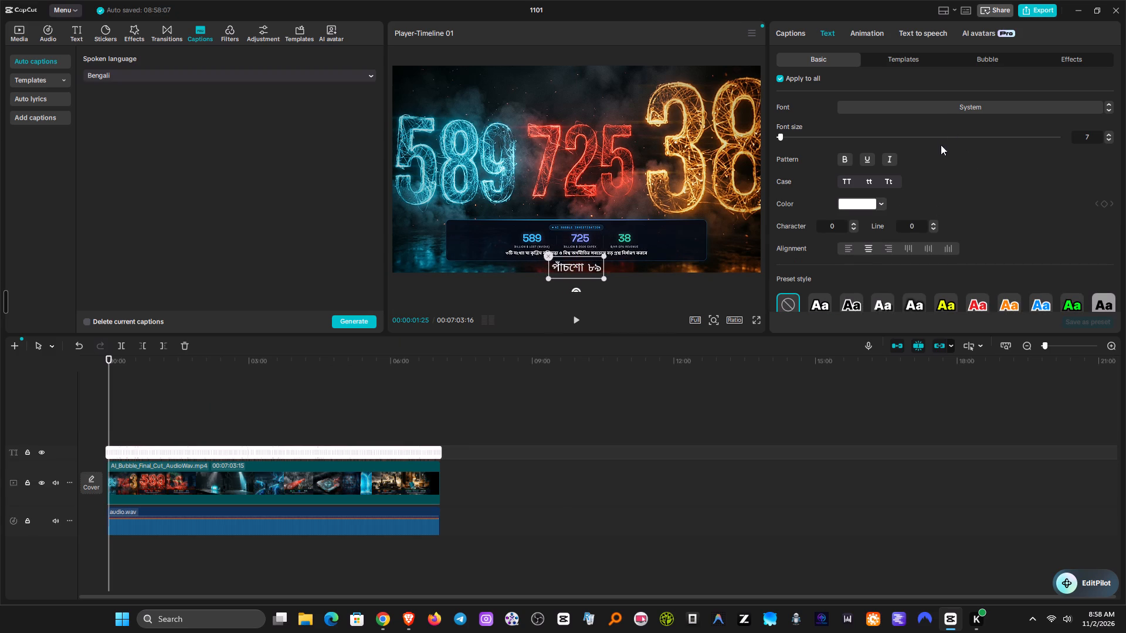
Set the font of all captions to Hind Siliguri Bold.
{"action": "left_click", "coordinate": [940, 104]}
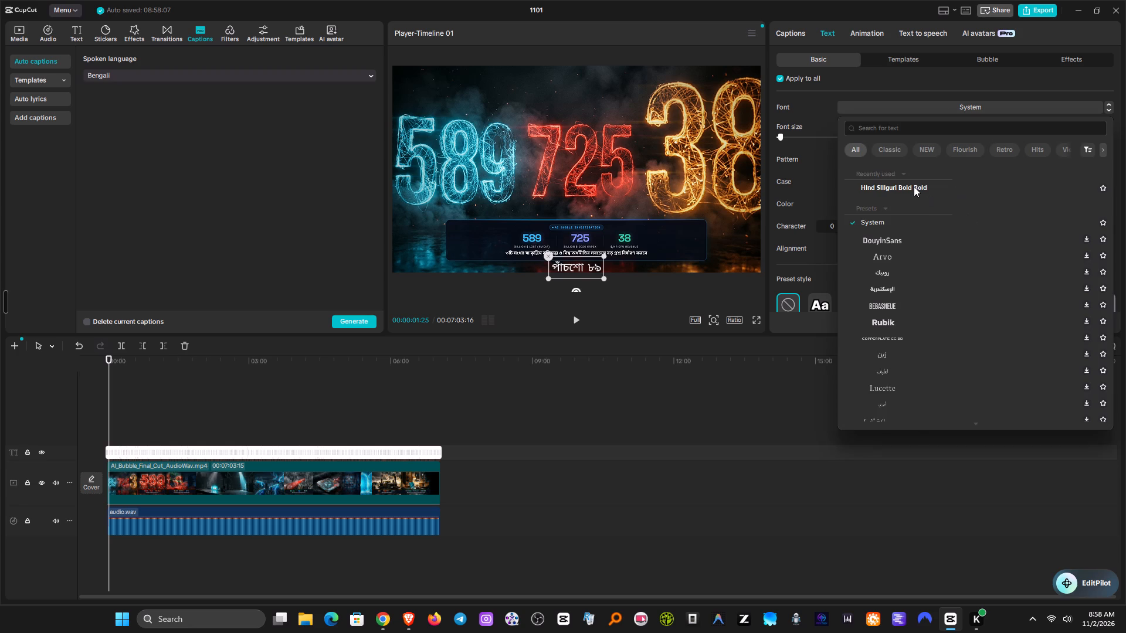
{"action": "left_click", "coordinate": [914, 186]}
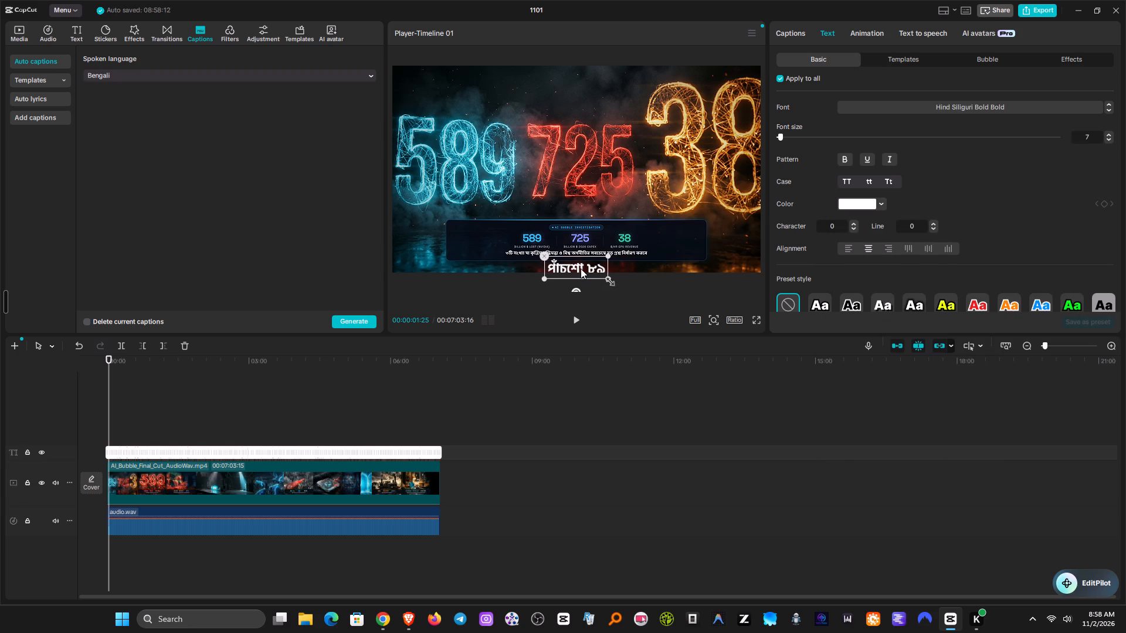
Raise the captions slightly so they sit just inside the bottom edge of the video frame.
{"action": "left_click", "coordinate": [581, 268]}
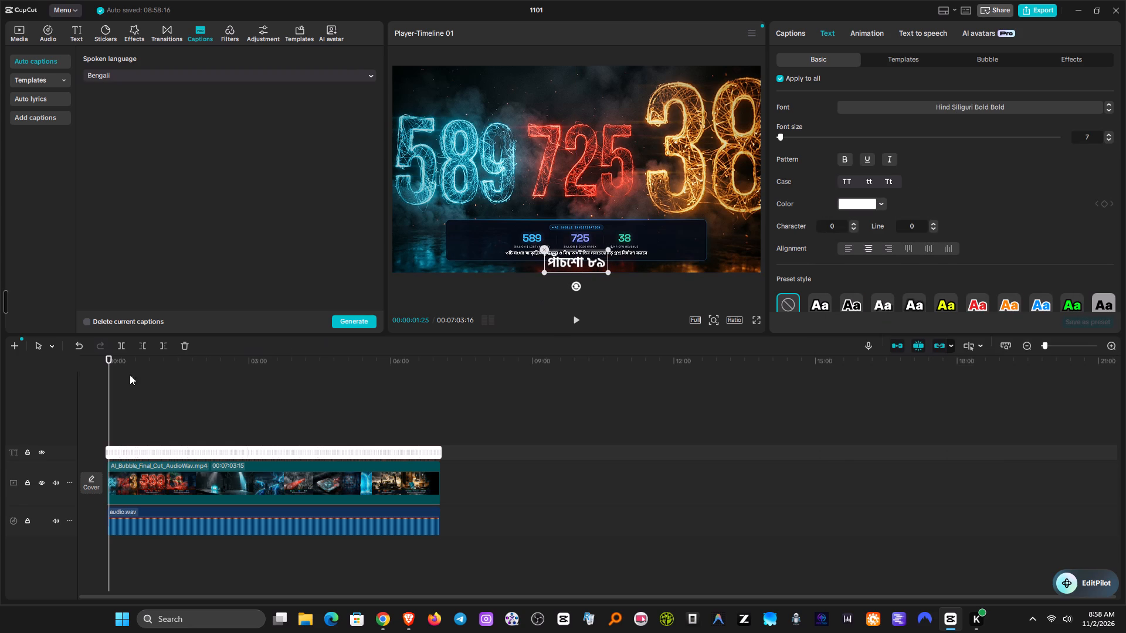
Apply the yellow preset style with dark outline to all captions.
{"action": "left_click_drag", "start_coordinate": [110, 362], "coordinate": [77, 366]}
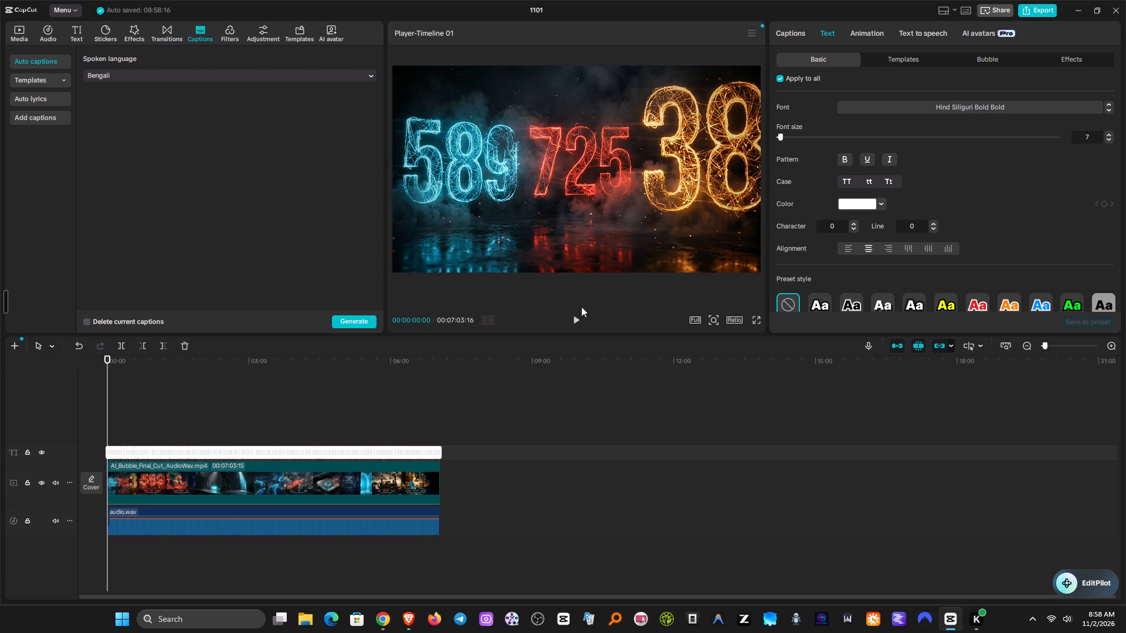
{"action": "left_click", "coordinate": [942, 305]}
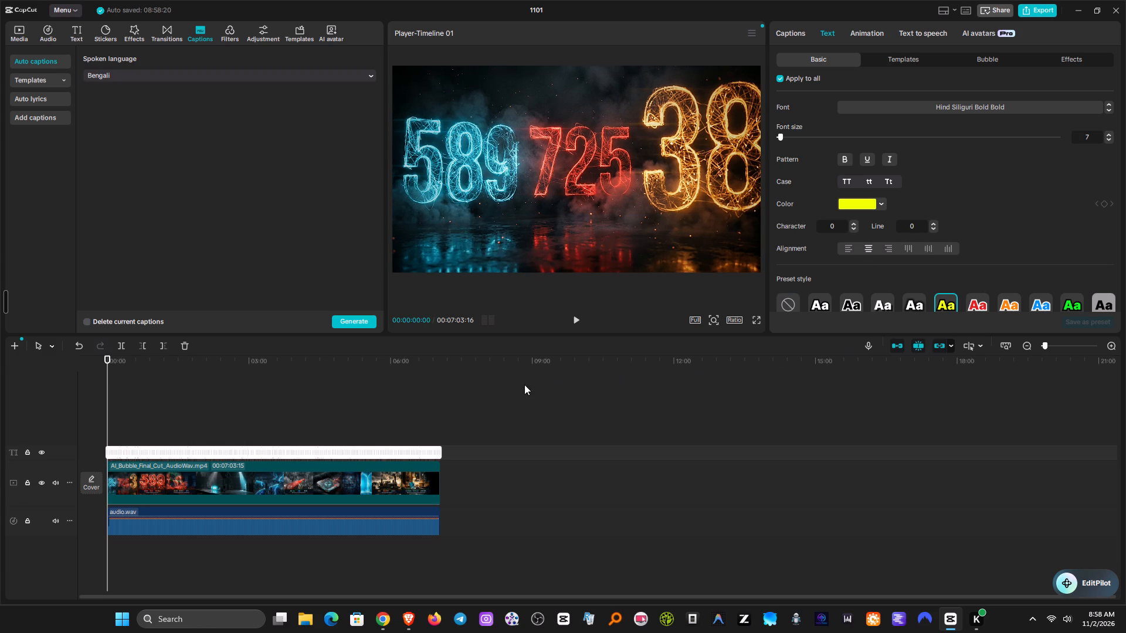
Play the captions from the start and scale them down until the long two-line caption roughly matches the lower banner's width.
{"action": "left_click", "coordinate": [576, 322]}
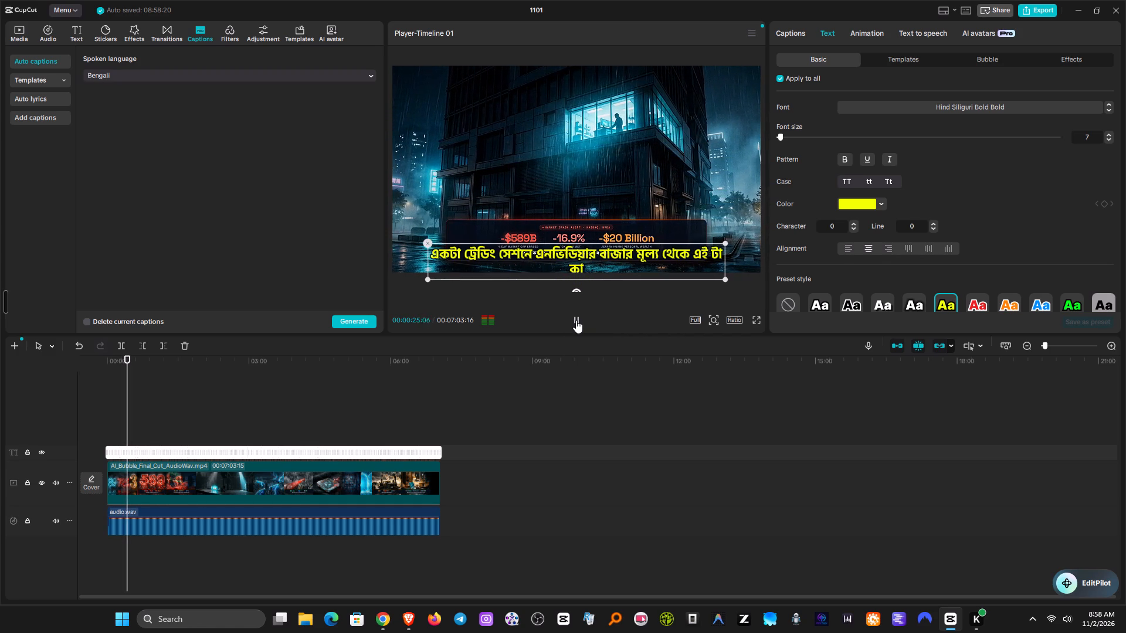
{"action": "left_click", "coordinate": [577, 321]}
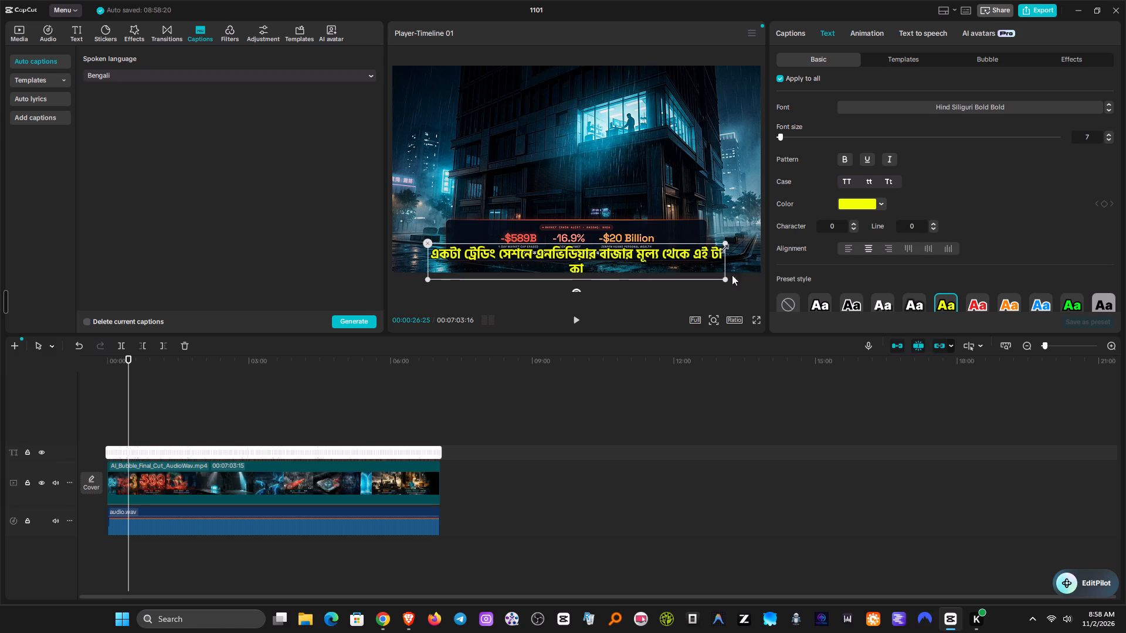
{"action": "left_click_drag", "start_coordinate": [726, 280], "coordinate": [739, 279]}
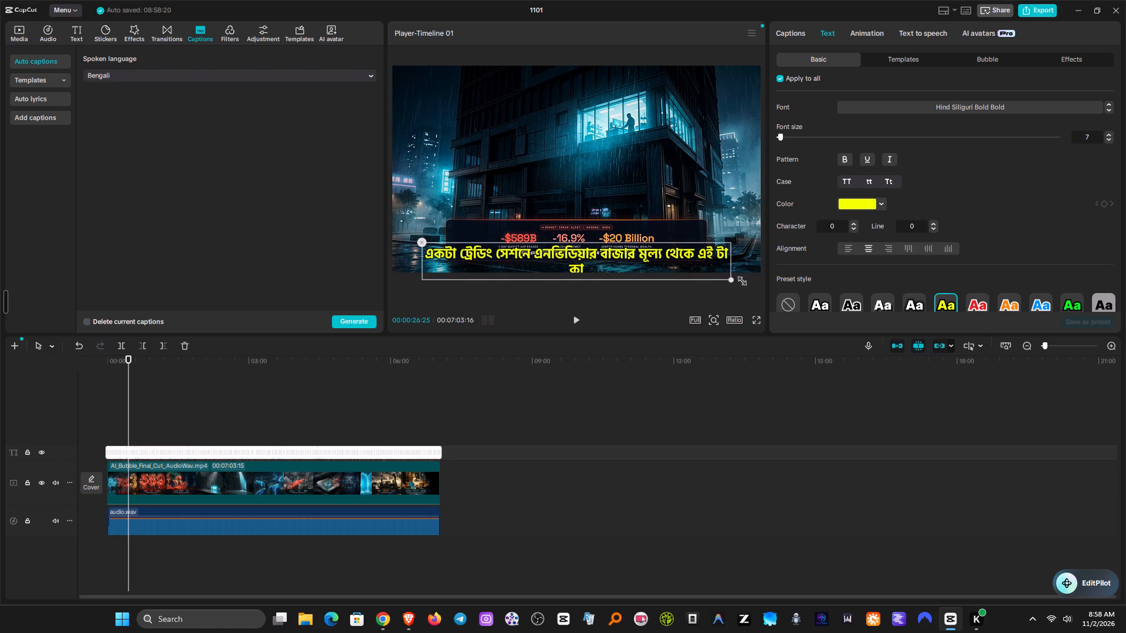
{"action": "left_click_drag", "start_coordinate": [739, 279], "coordinate": [685, 278]}
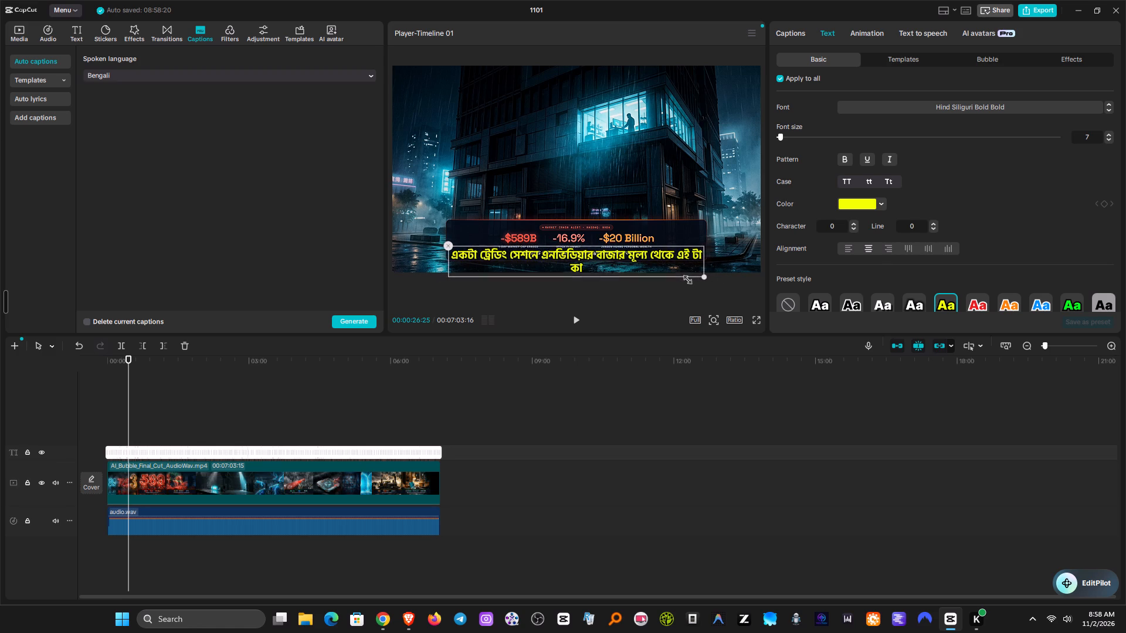
{"action": "left_click_drag", "start_coordinate": [685, 278], "coordinate": [690, 278]}
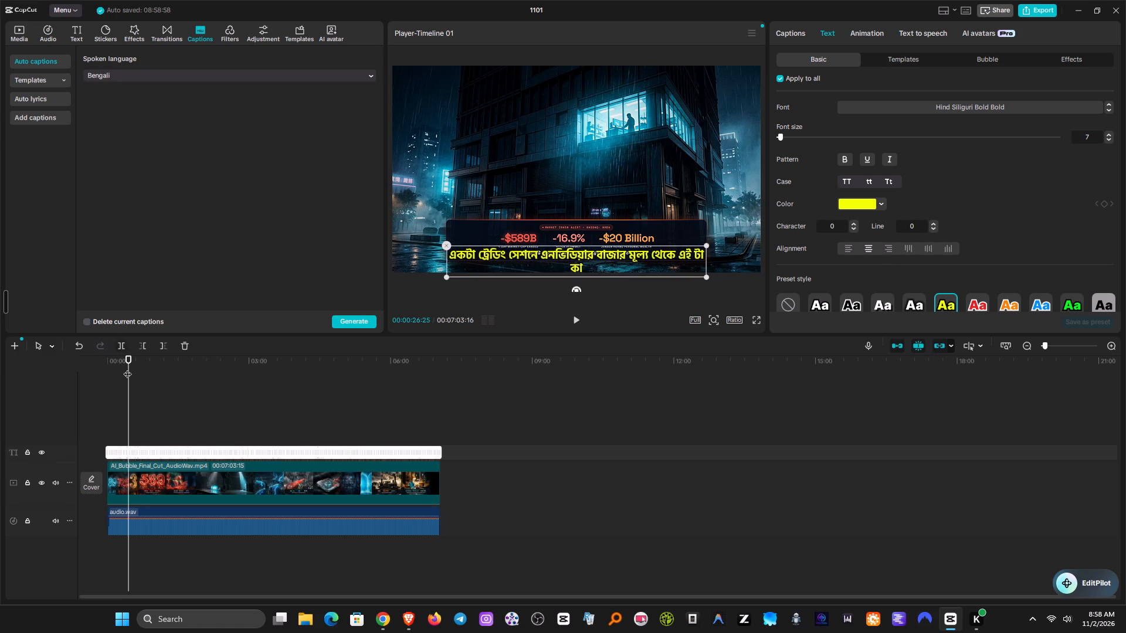
Play the video again from the beginning to check the resized yellow captions.
{"action": "left_click_drag", "start_coordinate": [127, 368], "coordinate": [25, 371]}
{"action": "left_click", "coordinate": [578, 318]}
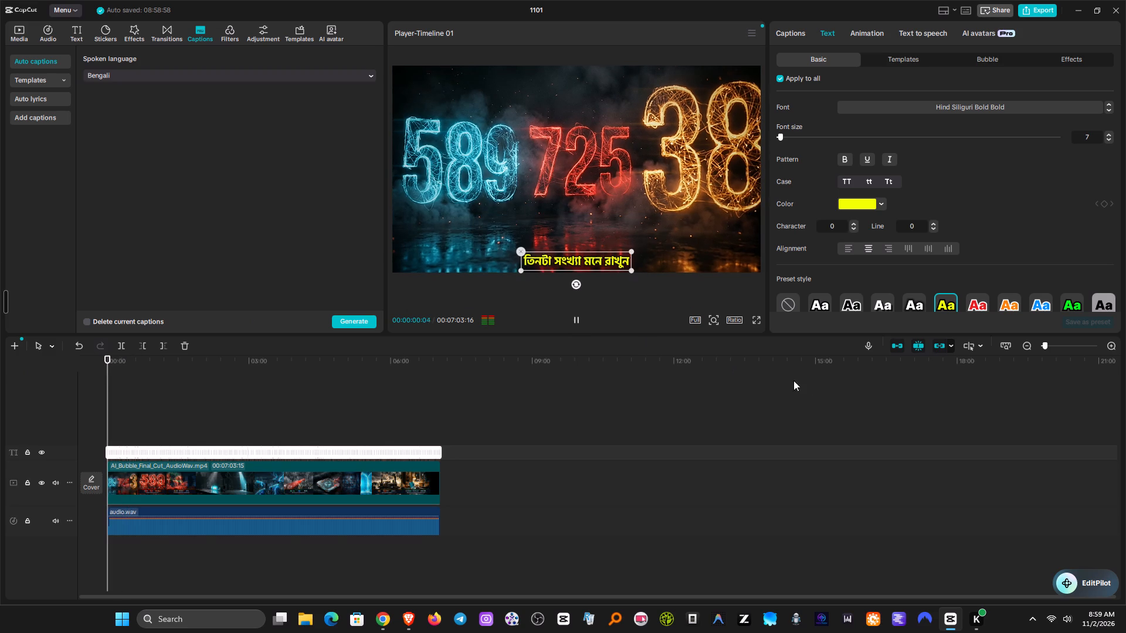
{"action": "scroll", "coordinate": [924, 117], "scroll_direction": "up", "scroll_amount": 4}
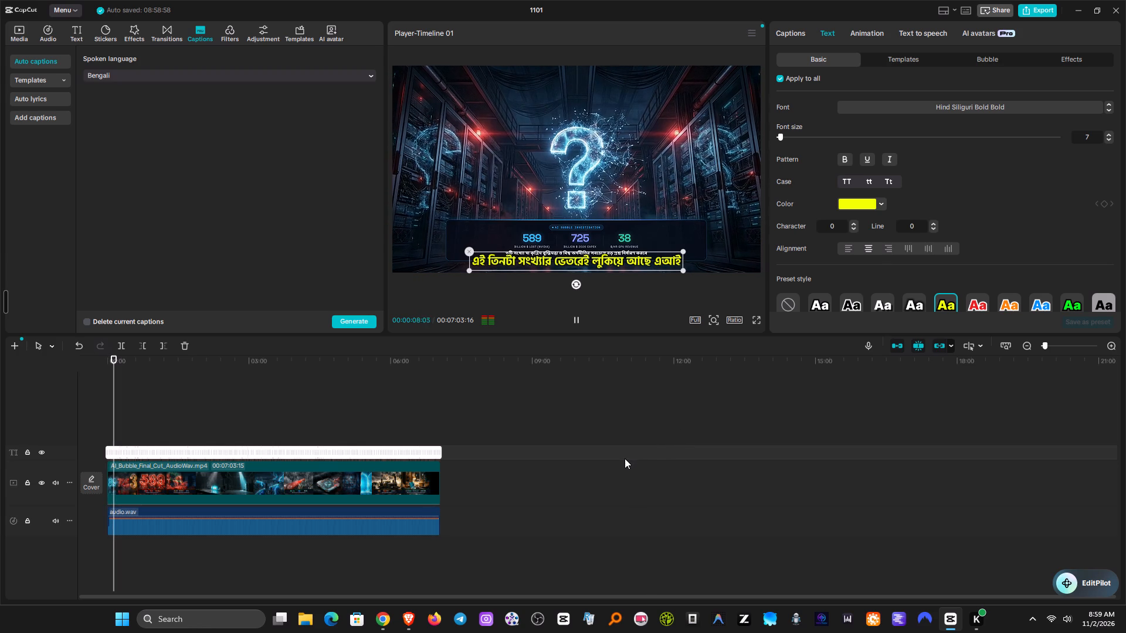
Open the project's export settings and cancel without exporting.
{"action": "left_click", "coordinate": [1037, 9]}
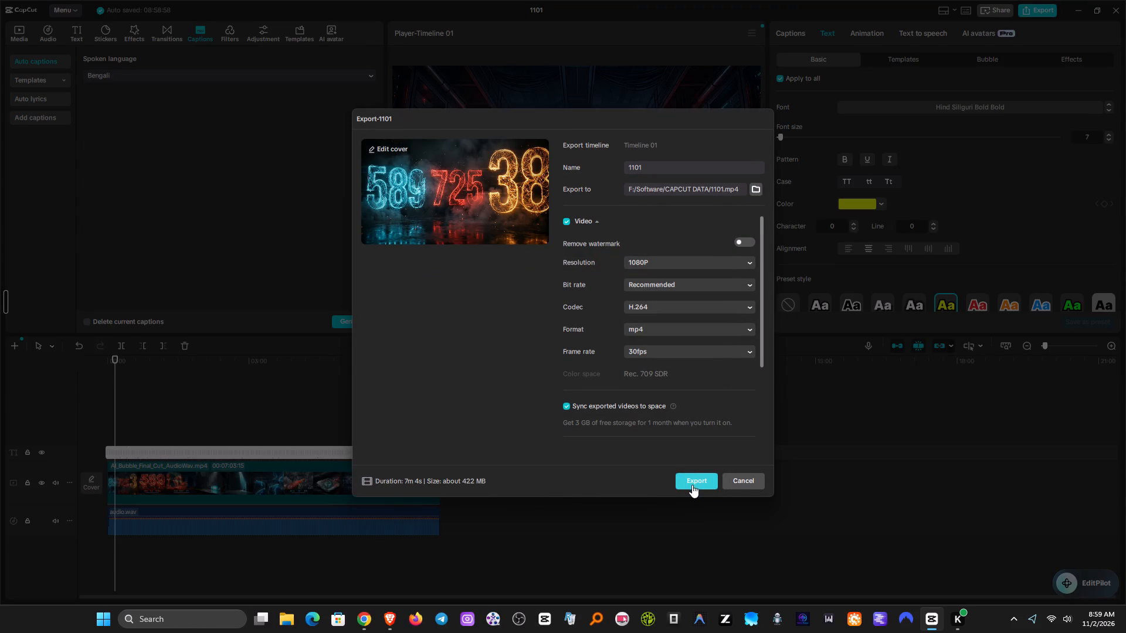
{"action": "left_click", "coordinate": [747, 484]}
Review the captions in playback and, in the one at about 00:00:48, replace the misspelled word before কোম্পানি with "China".
{"action": "left_click", "coordinate": [575, 318]}
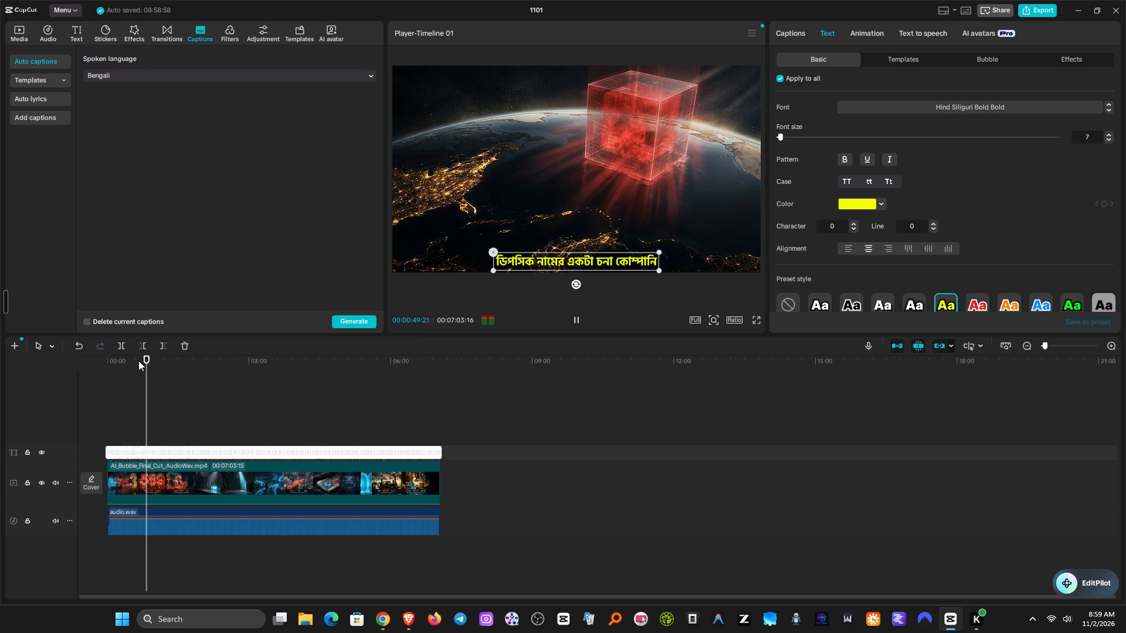
{"action": "left_click", "coordinate": [149, 361]}
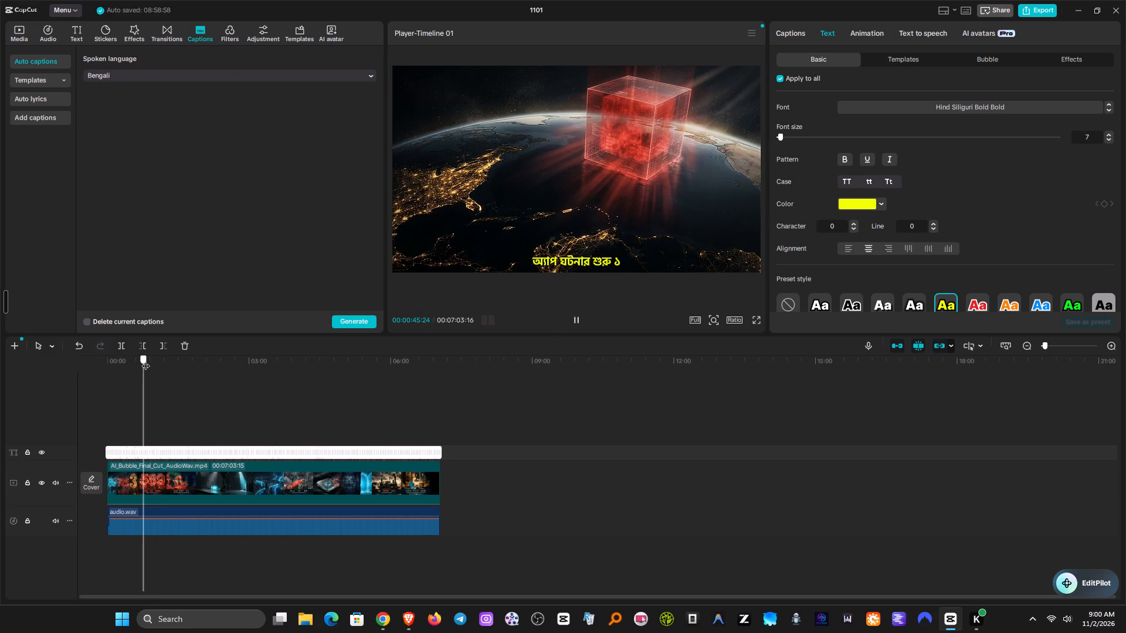
{"action": "left_click", "coordinate": [577, 317]}
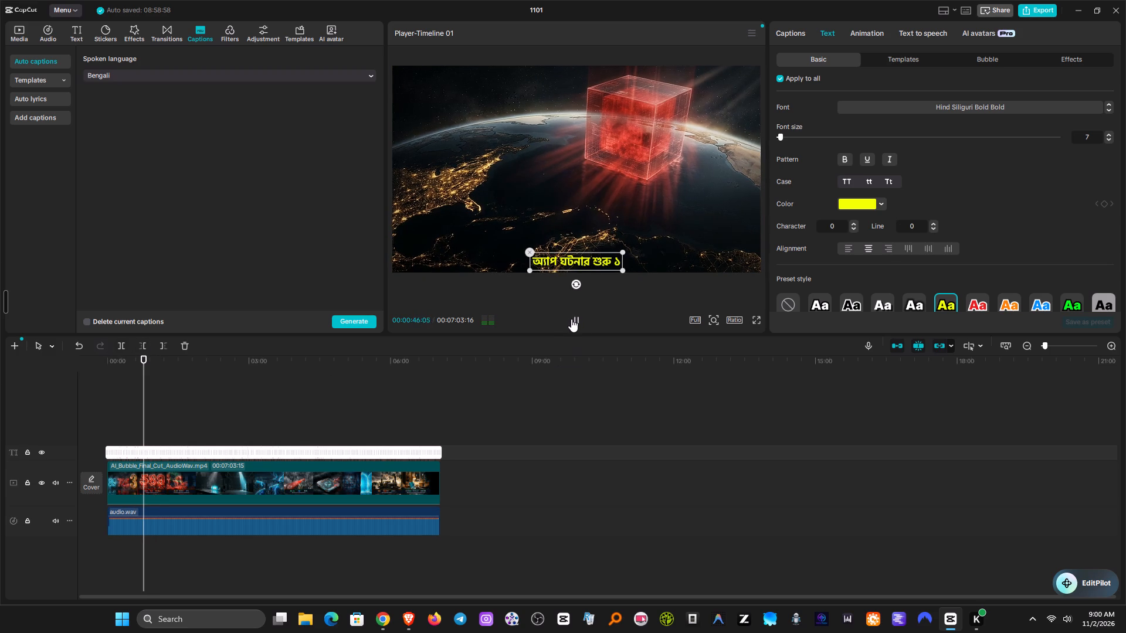
{"action": "scroll", "coordinate": [640, 423], "scroll_direction": "up", "scroll_amount": 12, "text": "ctrl"}
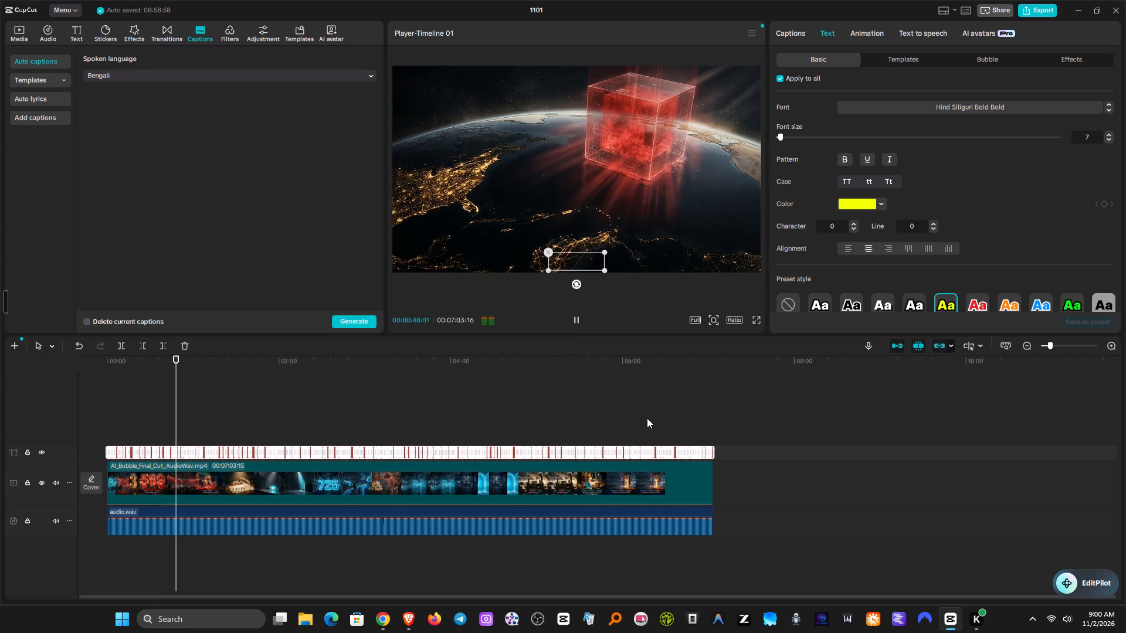
{"action": "left_click", "coordinate": [575, 313]}
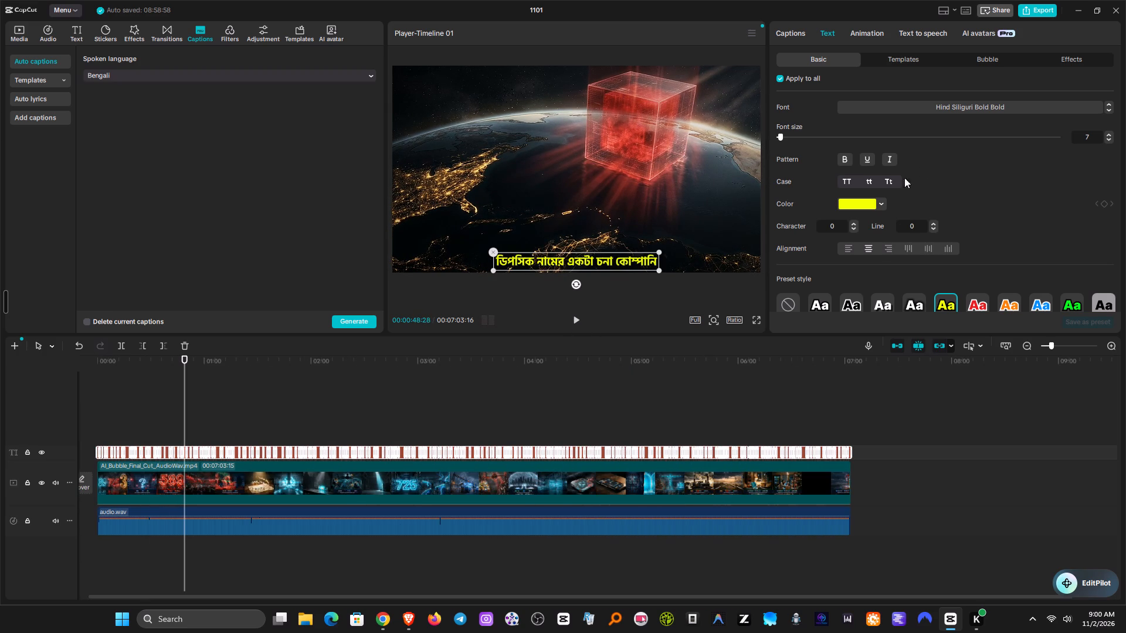
{"action": "left_click", "coordinate": [567, 264]}
{"action": "scroll", "coordinate": [958, 122], "scroll_direction": "up", "scroll_amount": 3}
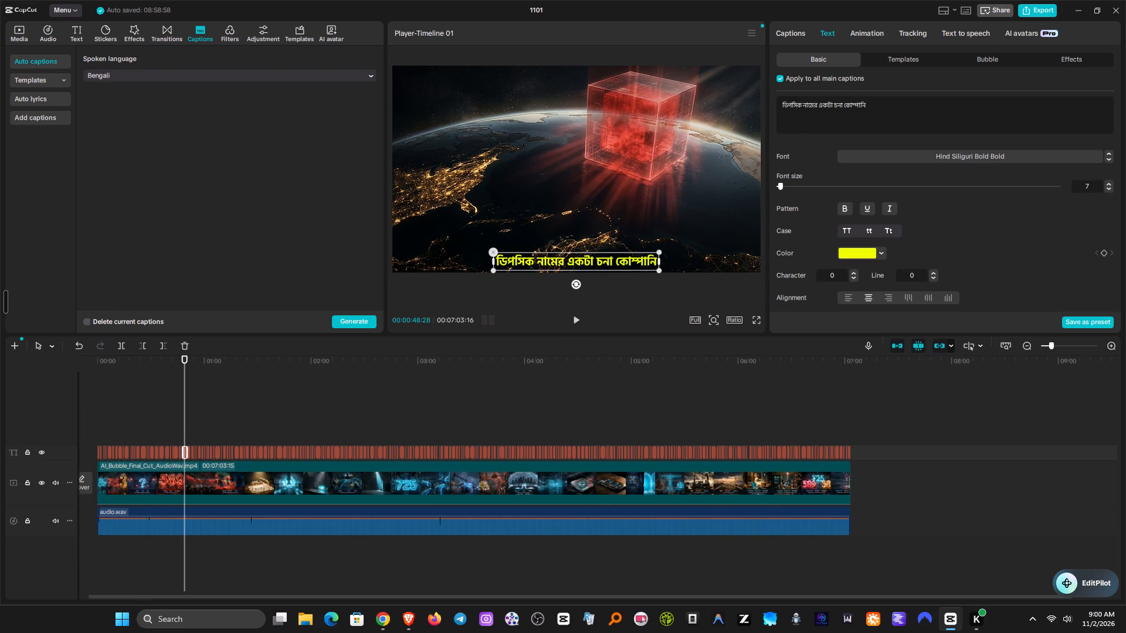
{"action": "left_click", "coordinate": [898, 104]}
{"action": "double_click", "coordinate": [839, 104]}
{"action": "type", "text": "China"}
{"action": "key", "text": "space"}
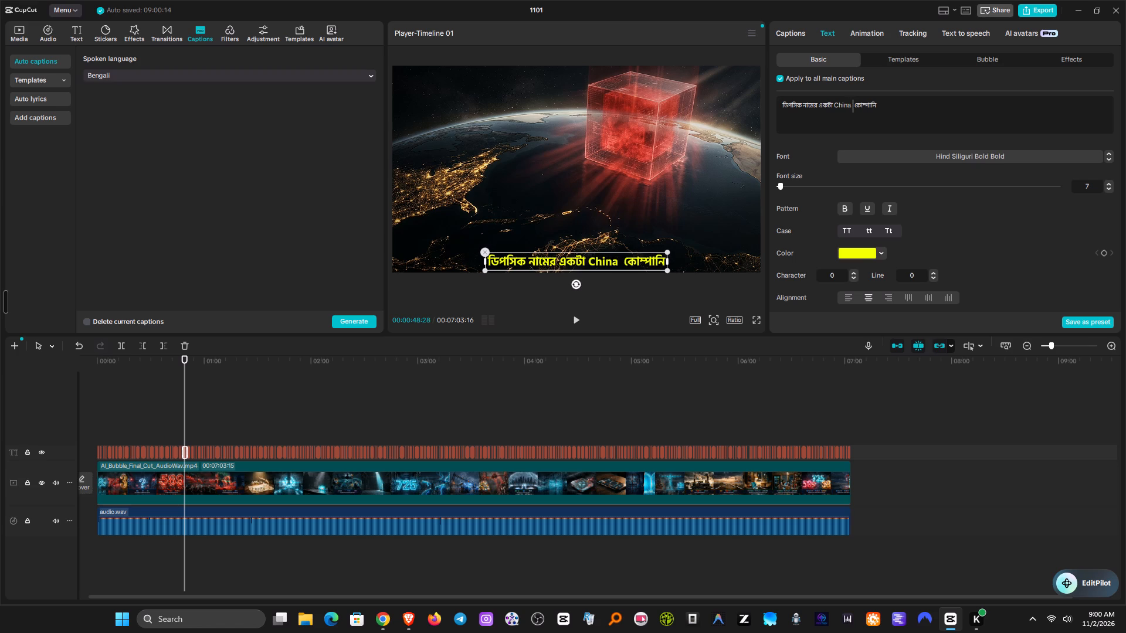
Review the captions in playback and delete the wrong ৯ at the end of the one at about 00:01:49.
{"action": "left_click", "coordinate": [579, 318]}
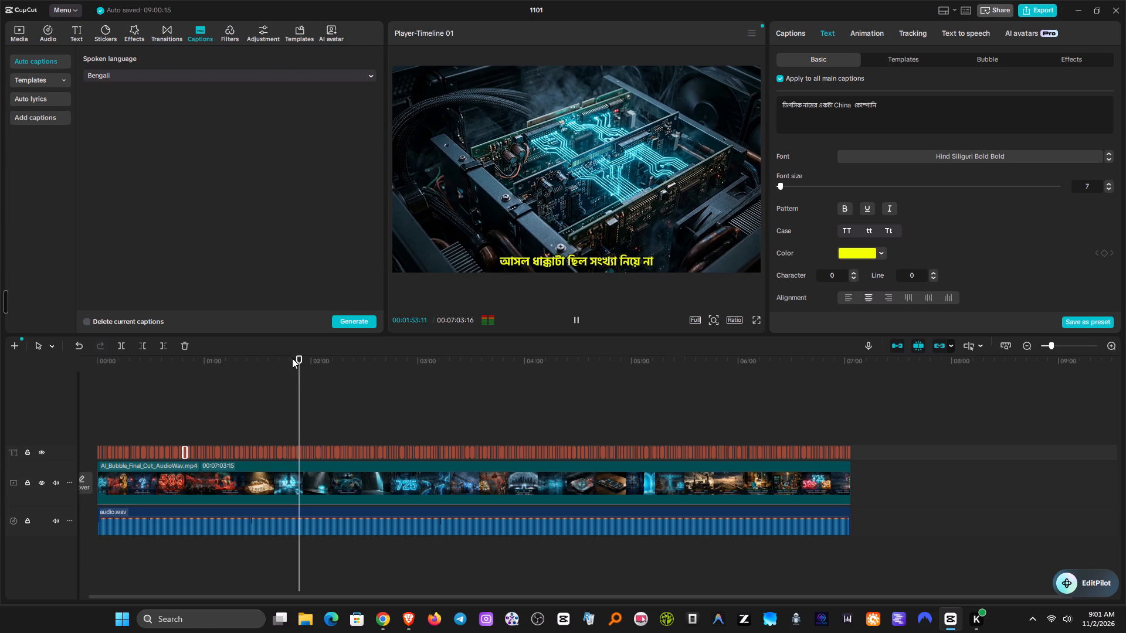
{"action": "left_click_drag", "start_coordinate": [300, 362], "coordinate": [276, 365]}
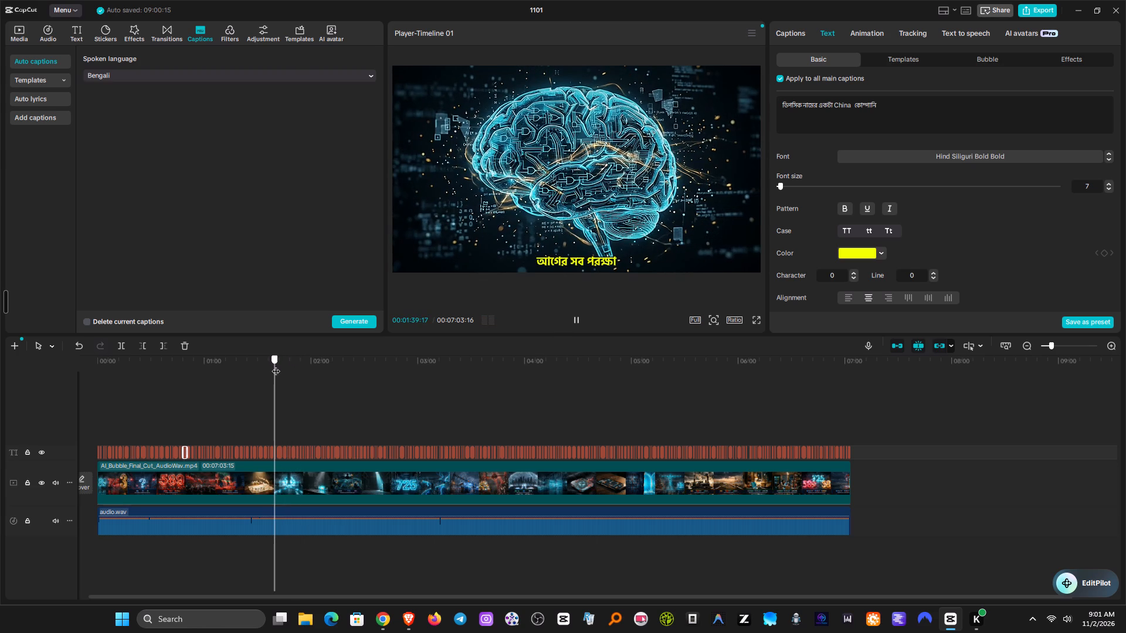
{"action": "left_click_drag", "start_coordinate": [276, 365], "coordinate": [286, 367]}
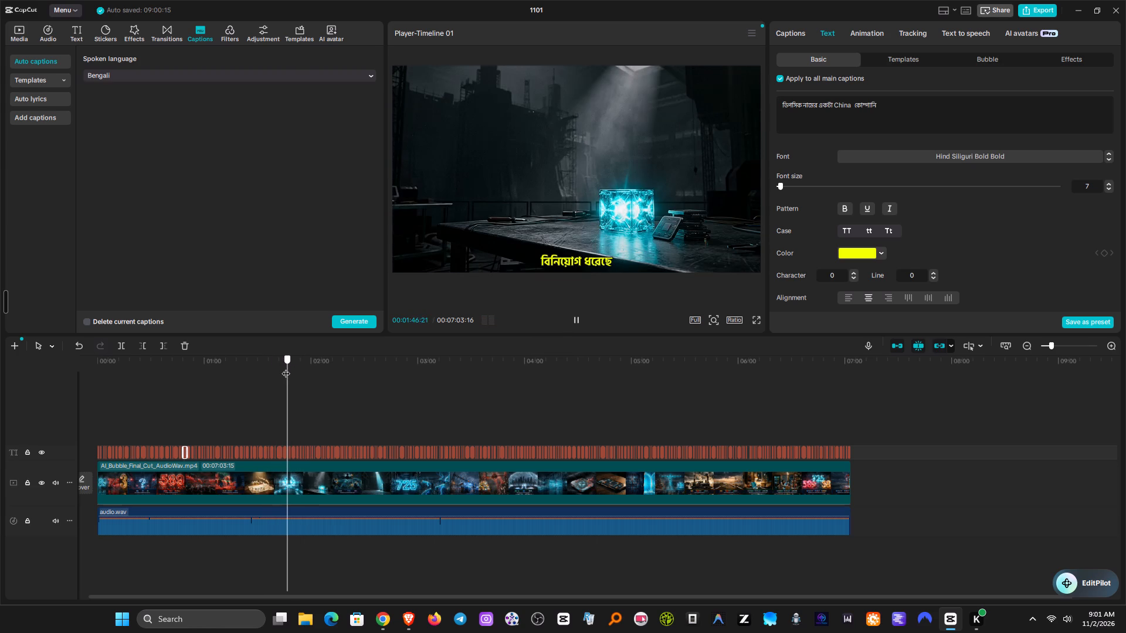
{"action": "left_click_drag", "start_coordinate": [286, 367], "coordinate": [287, 367]}
{"action": "left_click", "coordinate": [575, 322]}
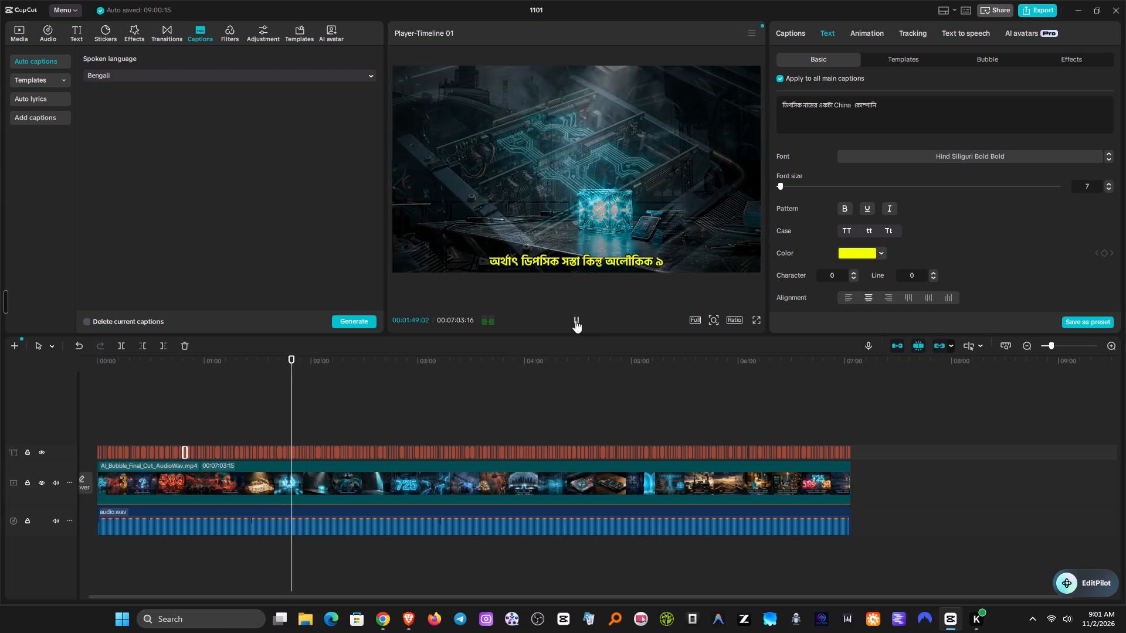
{"action": "left_click", "coordinate": [575, 319]}
{"action": "left_click", "coordinate": [629, 262]}
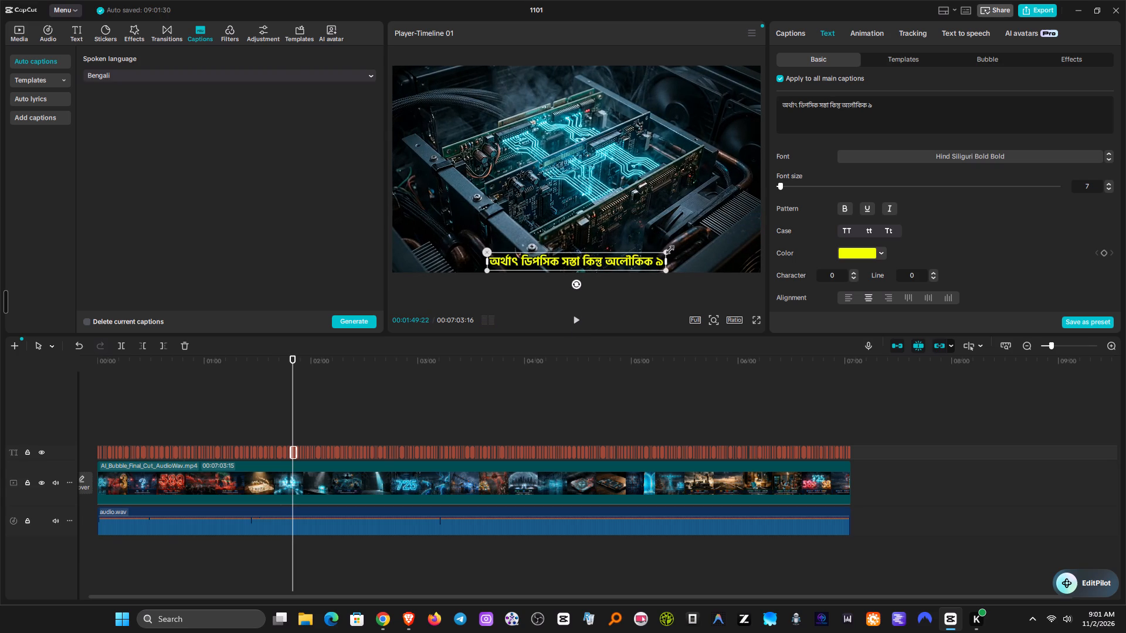
{"action": "left_click_drag", "start_coordinate": [869, 108], "coordinate": [890, 108]}
{"action": "key", "text": "BackSpace"}
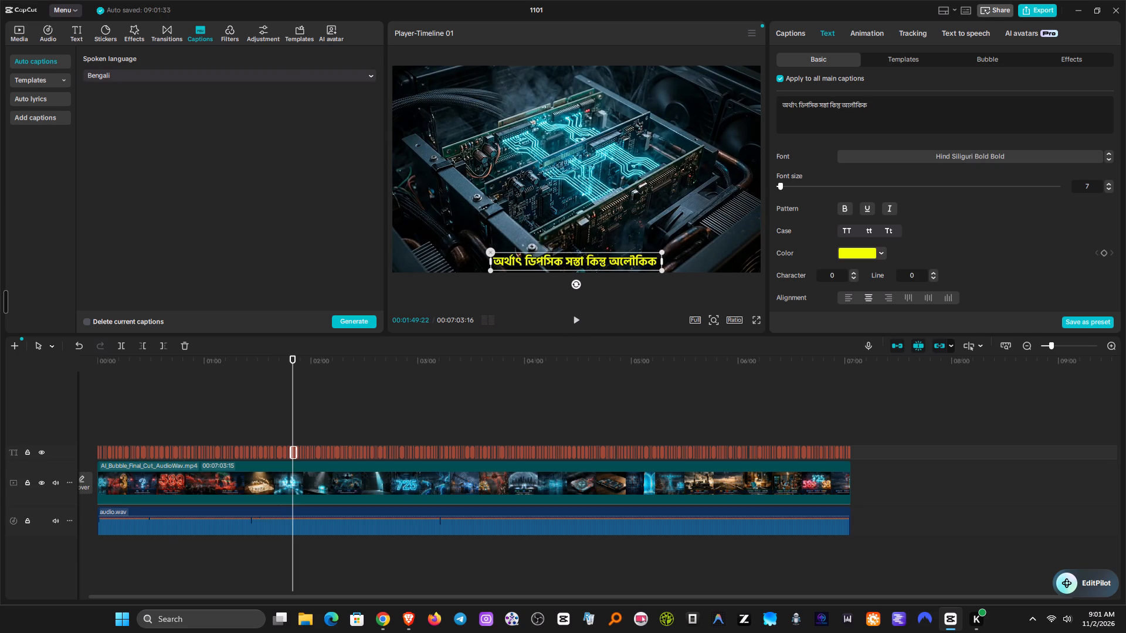
Dictate the missing ending of the 00:01:49 caption and remove the stray ন- so that নয়। follows অলৌকিক.
{"action": "left_click", "coordinate": [11, 304]}
{"action": "left_click", "coordinate": [931, 99]}
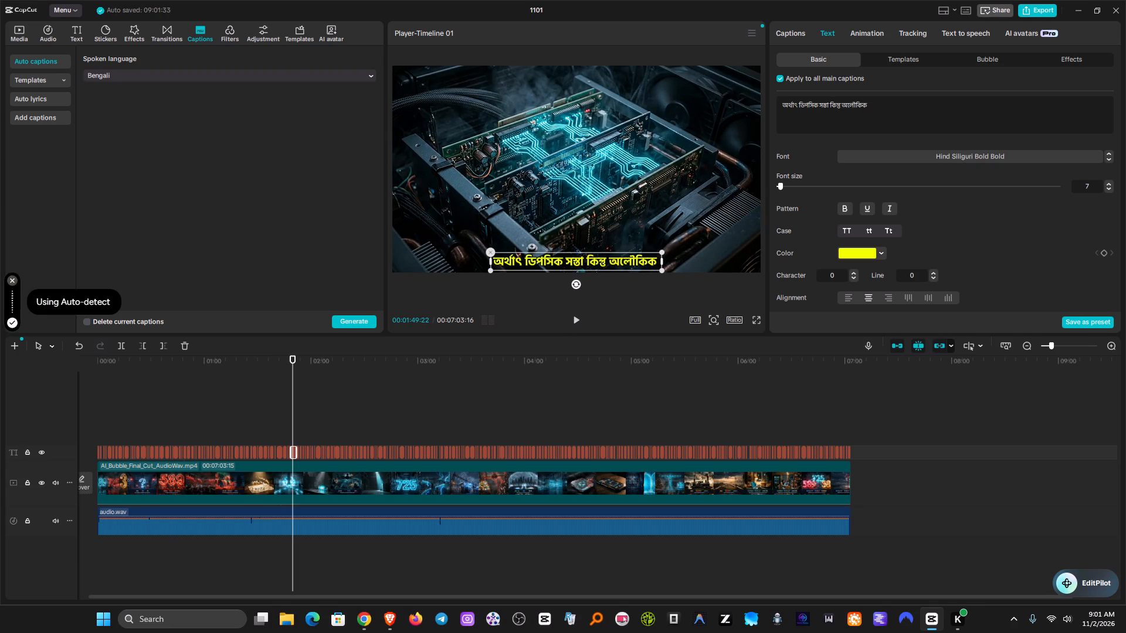
{"action": "left_click", "coordinate": [902, 107]}
{"action": "left_click", "coordinate": [15, 326]}
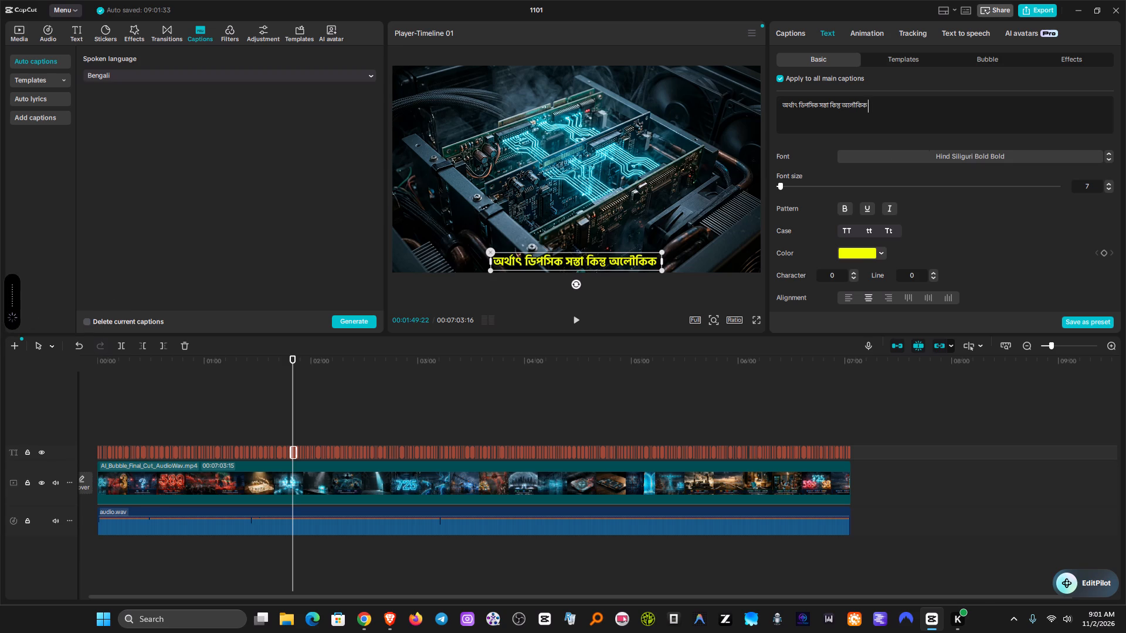
{"action": "left_click", "coordinate": [928, 103]}
{"action": "key", "text": "ctrl+v"}
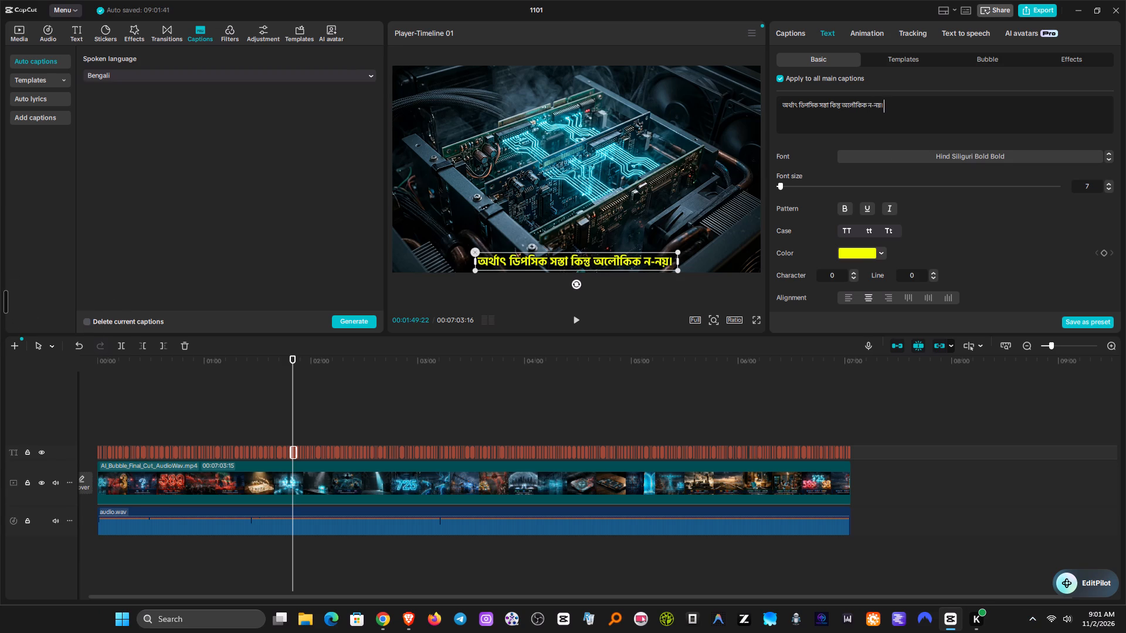
{"action": "left_click", "coordinate": [874, 105]}
{"action": "key", "text": "BackSpace"}
{"action": "key", "text": "BackSpace"}
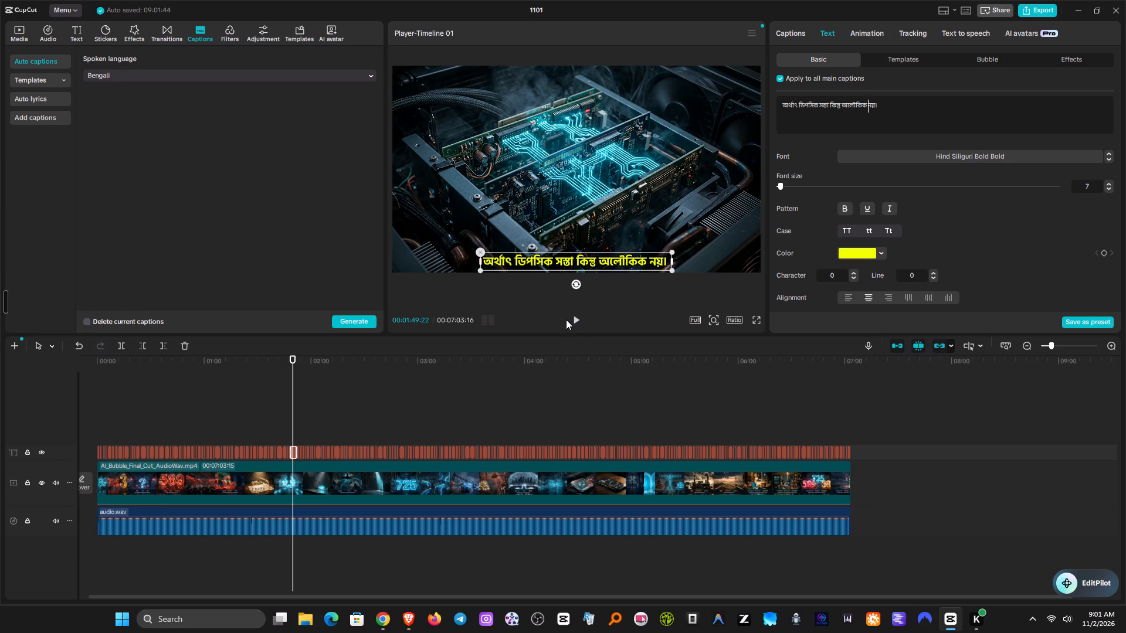
Review the remaining captions from about 00:01:49 to the end of the video, and recheck the opening ones.
{"action": "left_click", "coordinate": [575, 319]}
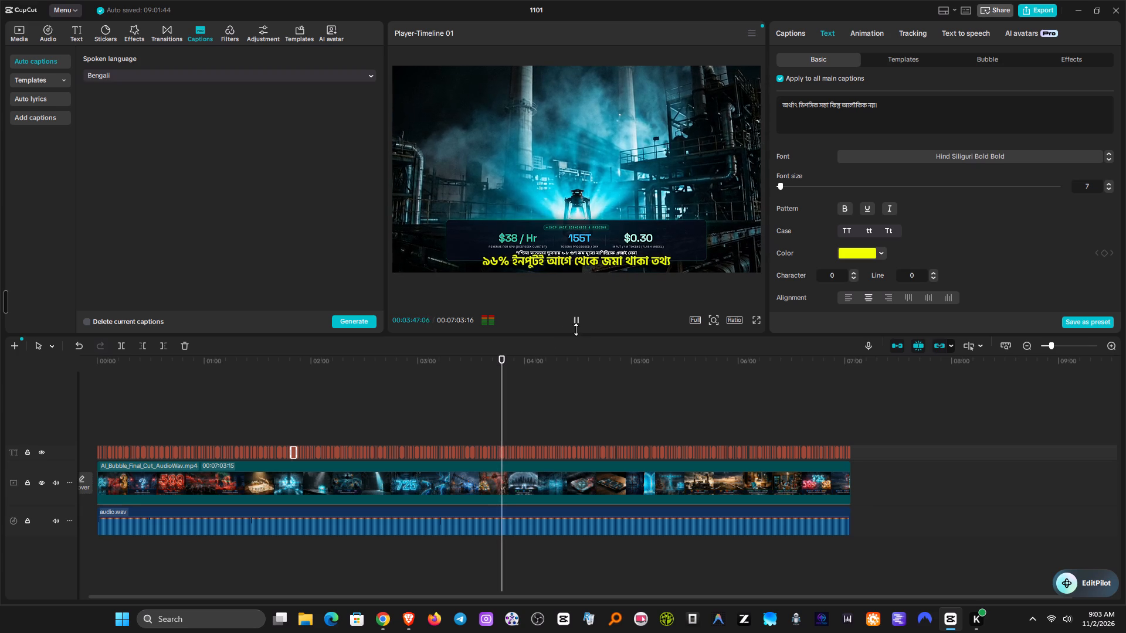
{"action": "left_click", "coordinate": [551, 395]}
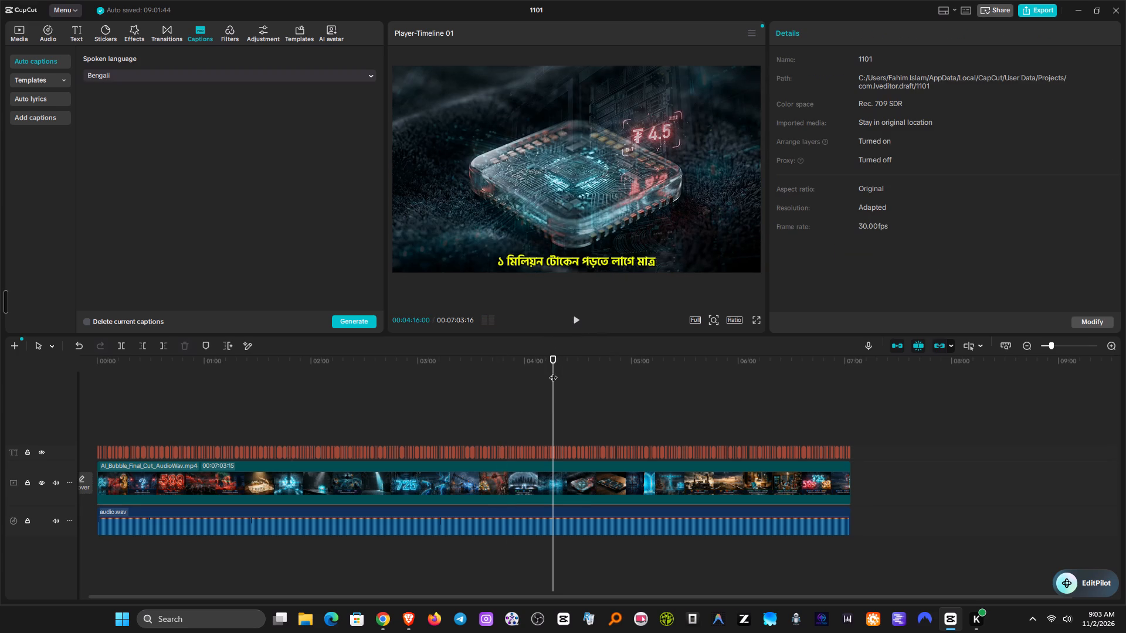
{"action": "left_click", "coordinate": [578, 316]}
{"action": "left_click_drag", "start_coordinate": [555, 363], "coordinate": [684, 374]}
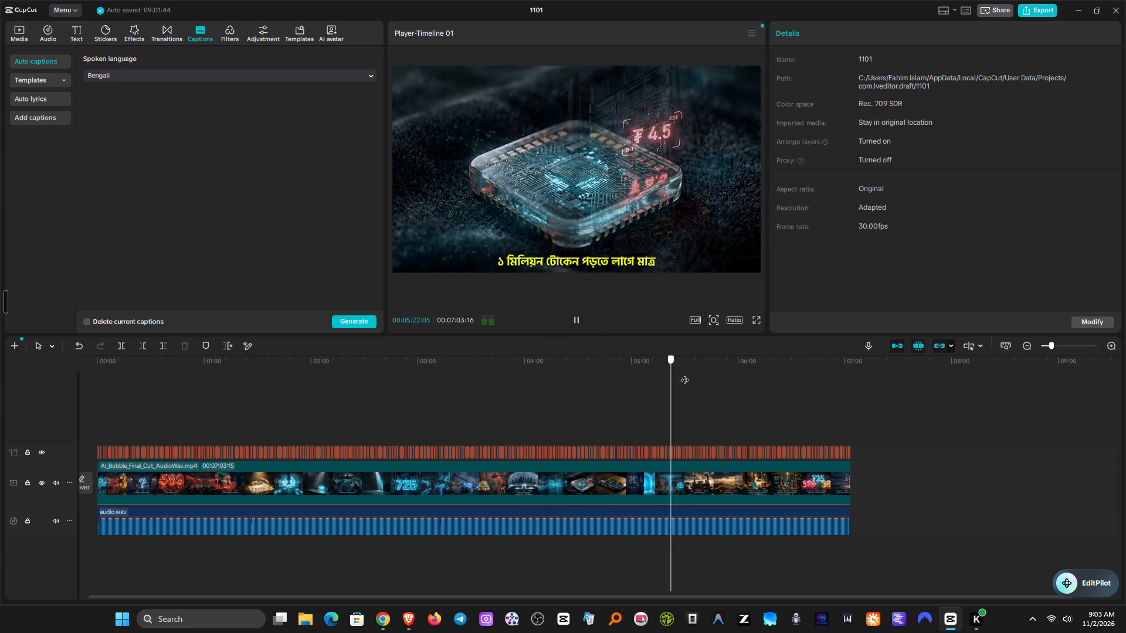
{"action": "left_click_drag", "start_coordinate": [684, 374], "coordinate": [819, 371]}
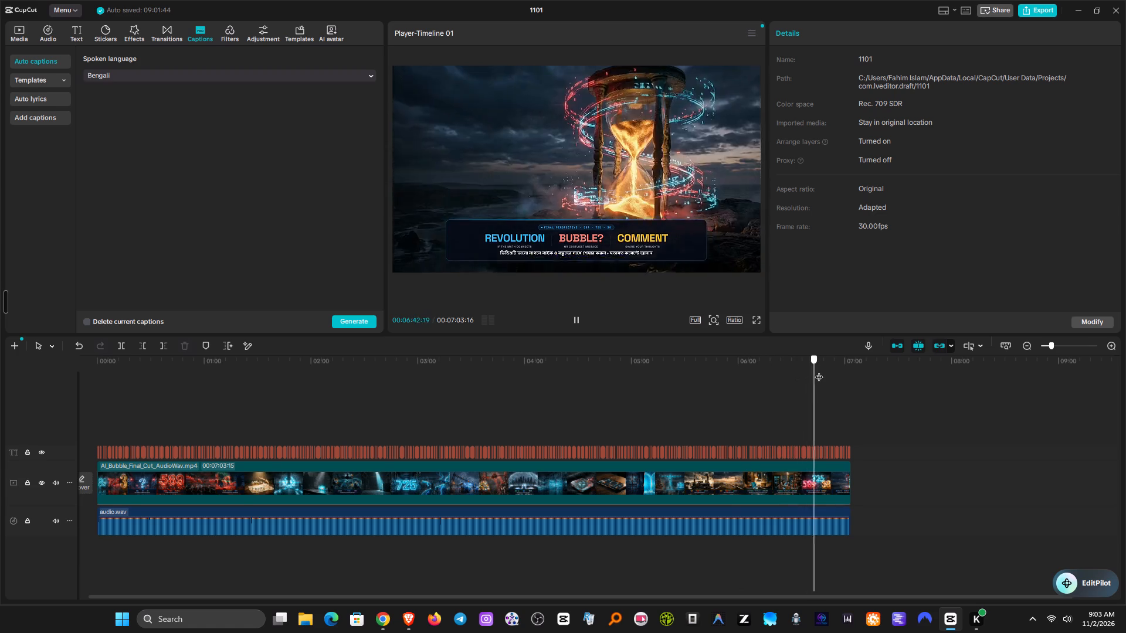
{"action": "left_click_drag", "start_coordinate": [819, 371], "coordinate": [841, 367]}
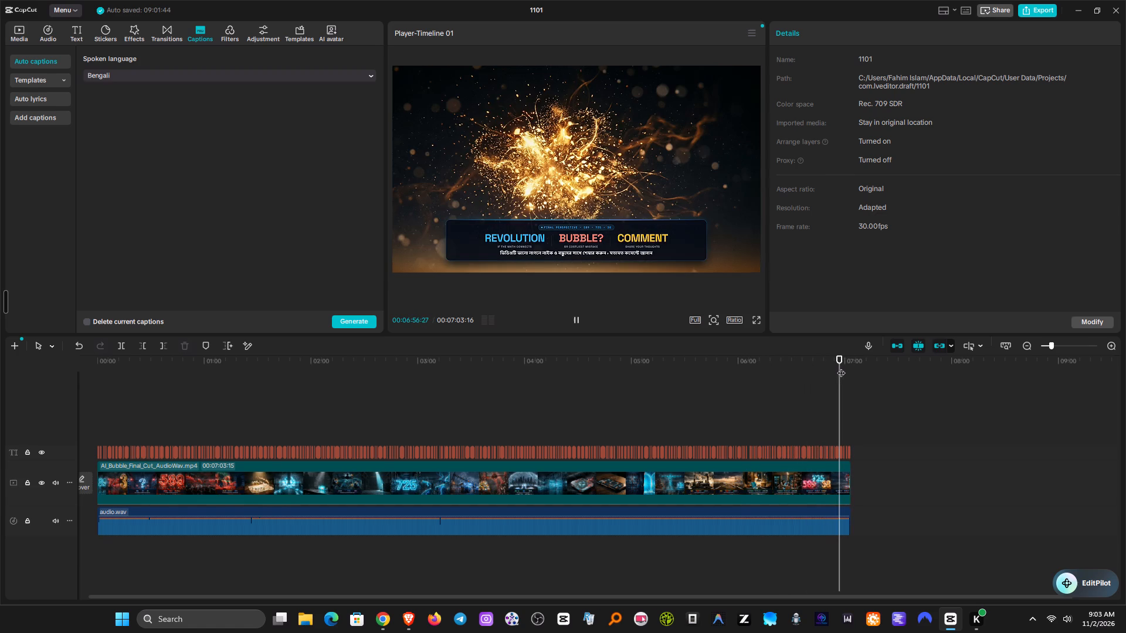
{"action": "left_click", "coordinate": [581, 321]}
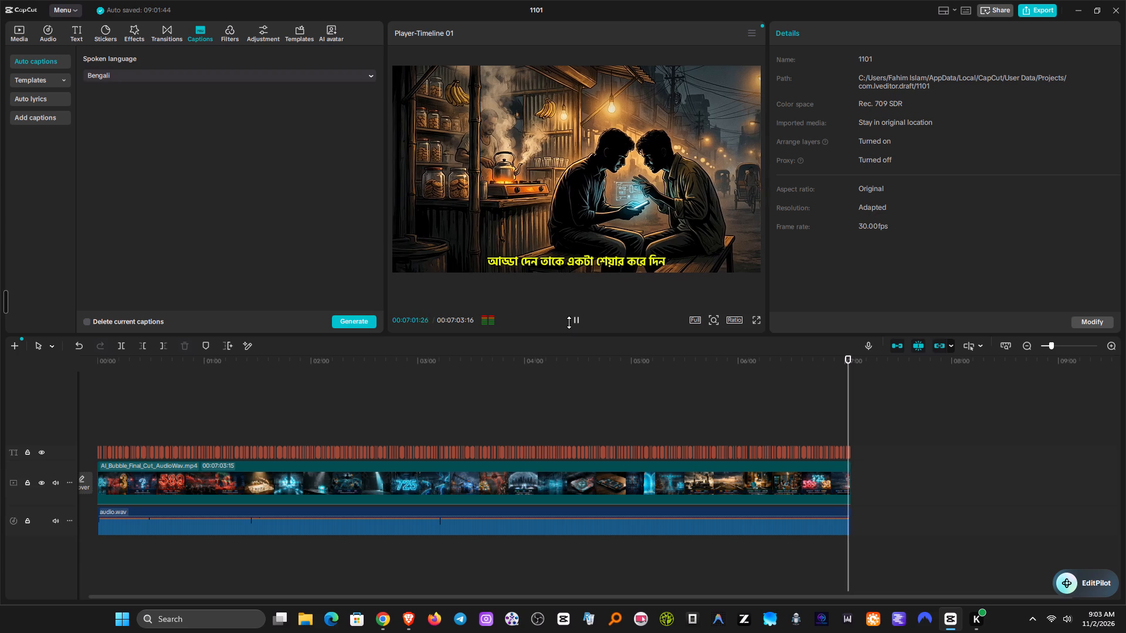
{"action": "left_click", "coordinate": [578, 319]}
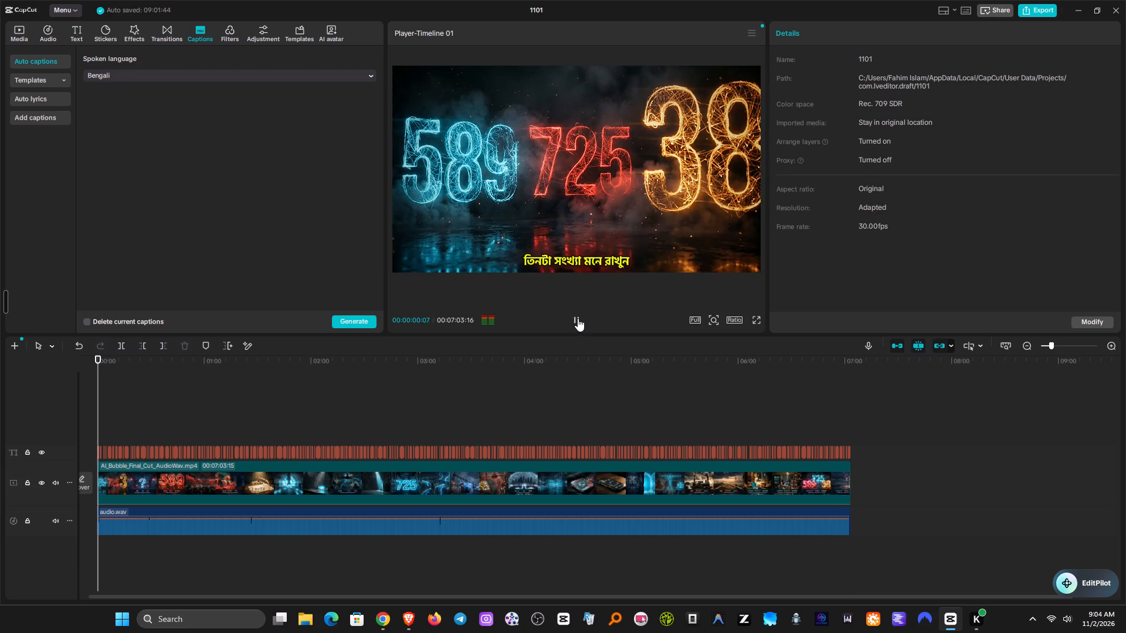
{"action": "left_click", "coordinate": [576, 319]}
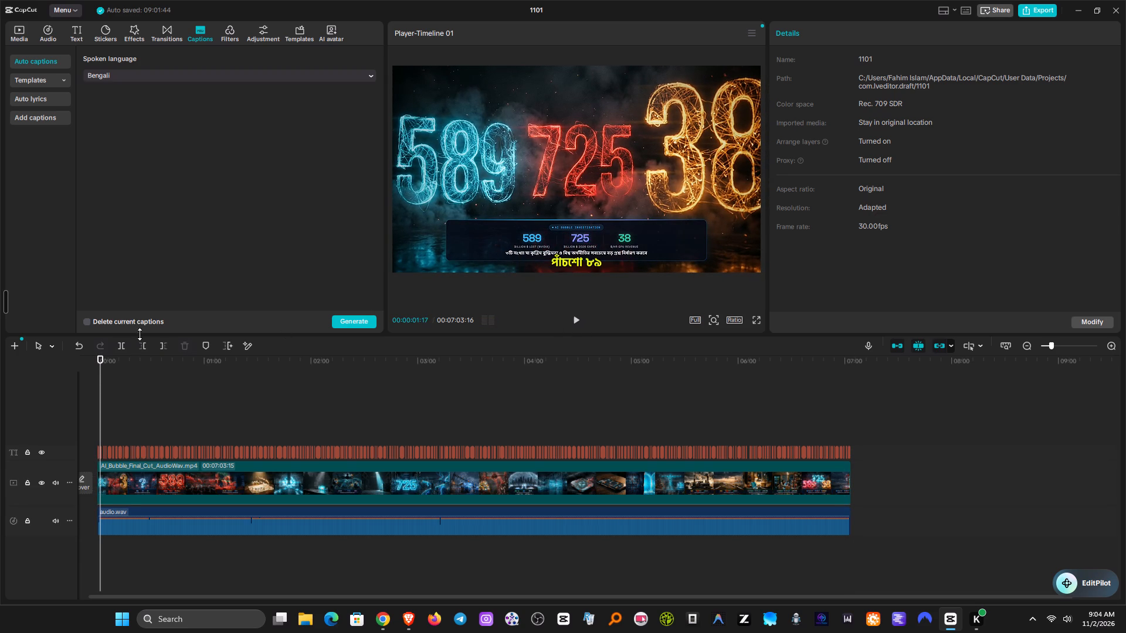
{"action": "left_click_drag", "start_coordinate": [100, 362], "coordinate": [413, 375]}
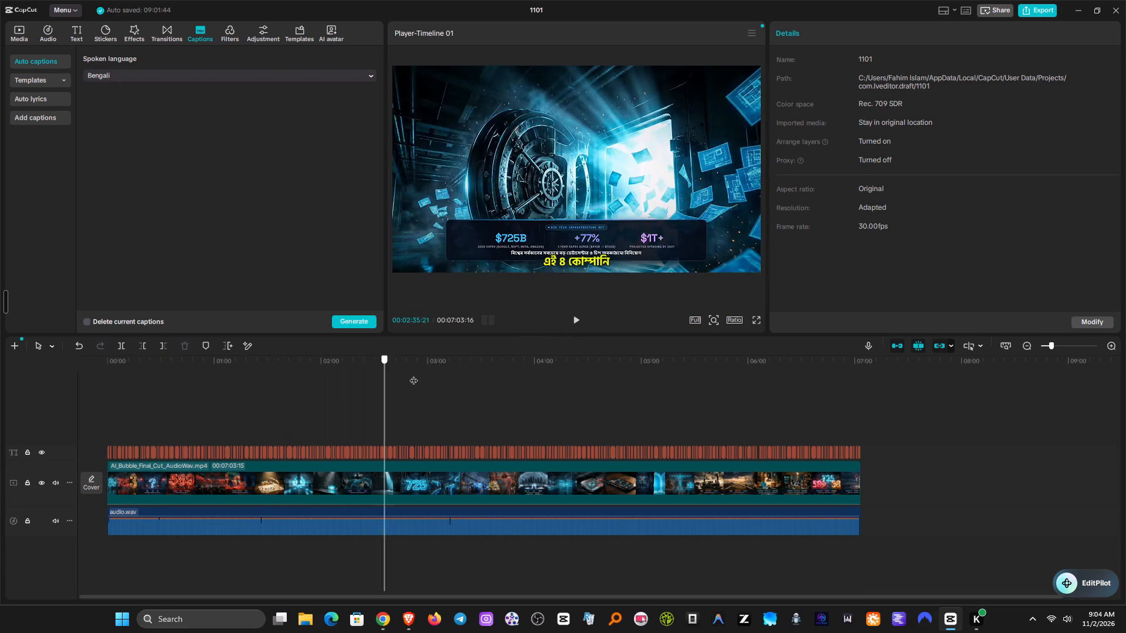
{"action": "left_click_drag", "start_coordinate": [413, 375], "coordinate": [3, 370]}
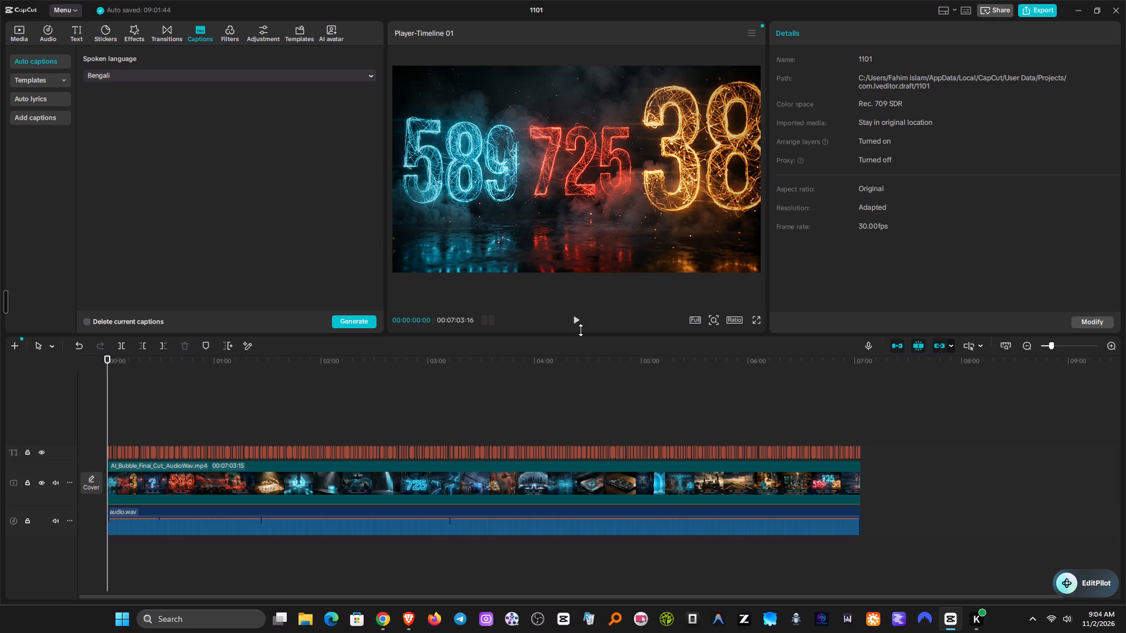
{"action": "left_click", "coordinate": [579, 323]}
{"action": "left_click", "coordinate": [578, 320]}
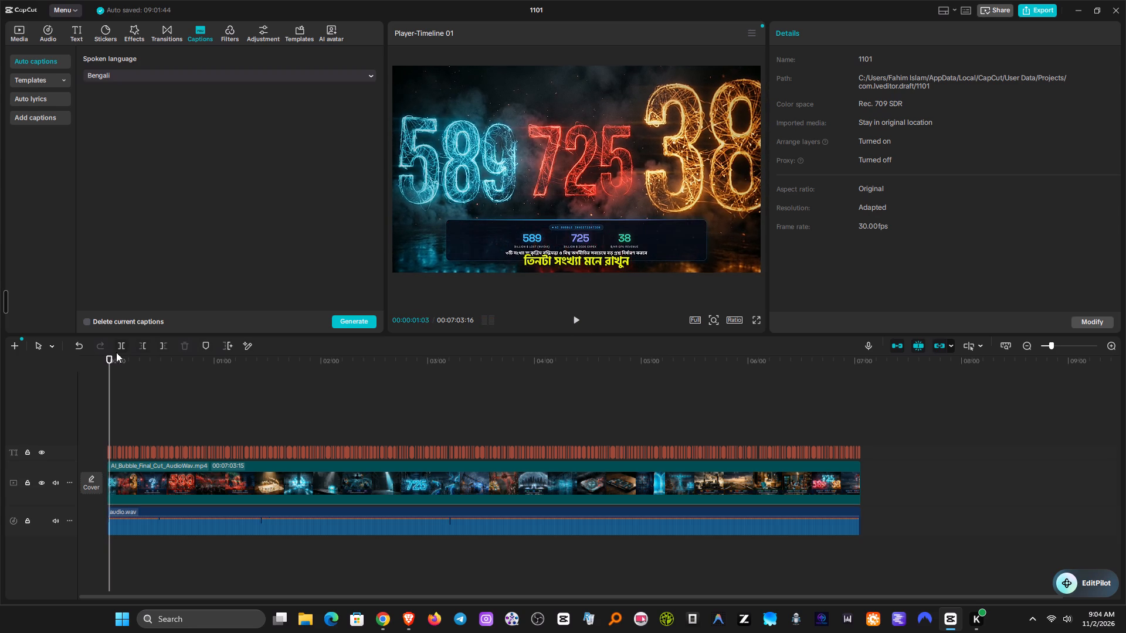
Pause near the end at about 00:06:59 on the caption আর ভিডিওটা কাজে লাগলে and capture the whole screen with Snipping Tool.
{"action": "left_click_drag", "start_coordinate": [107, 357], "coordinate": [874, 375]}
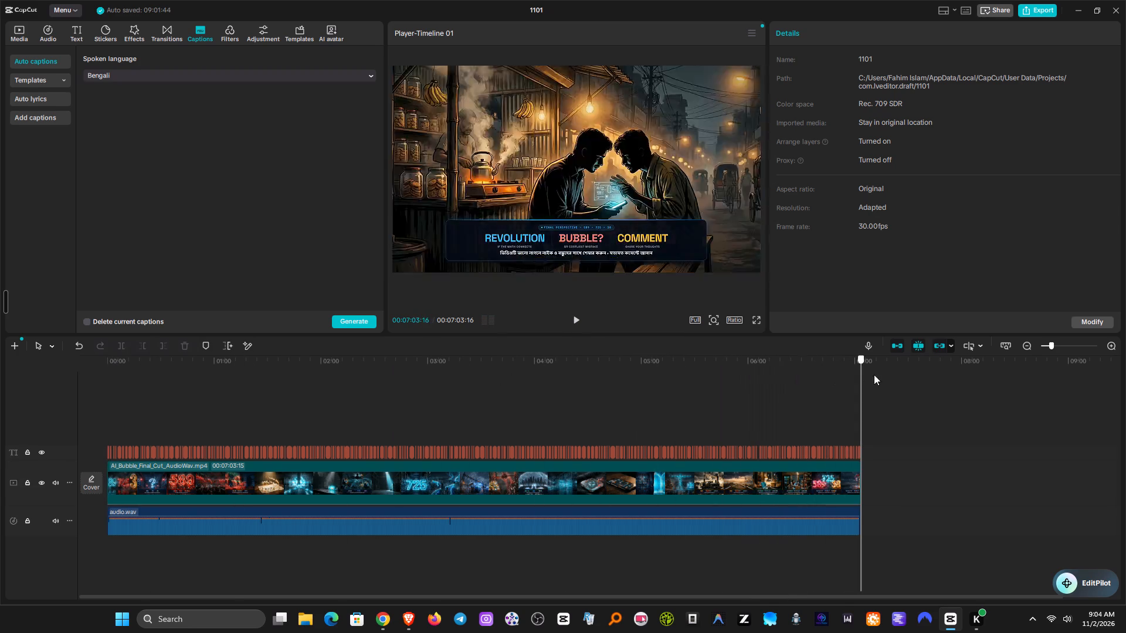
{"action": "left_click_drag", "start_coordinate": [874, 375], "coordinate": [851, 378]}
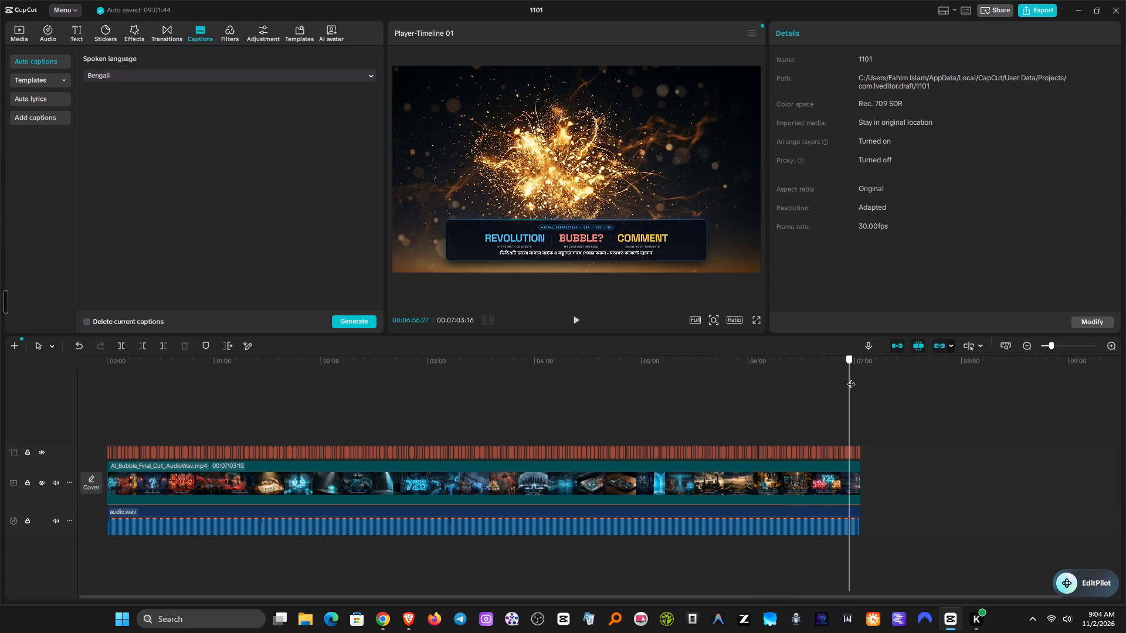
{"action": "left_click_drag", "start_coordinate": [851, 378], "coordinate": [856, 377]}
{"action": "left_click", "coordinate": [577, 324]}
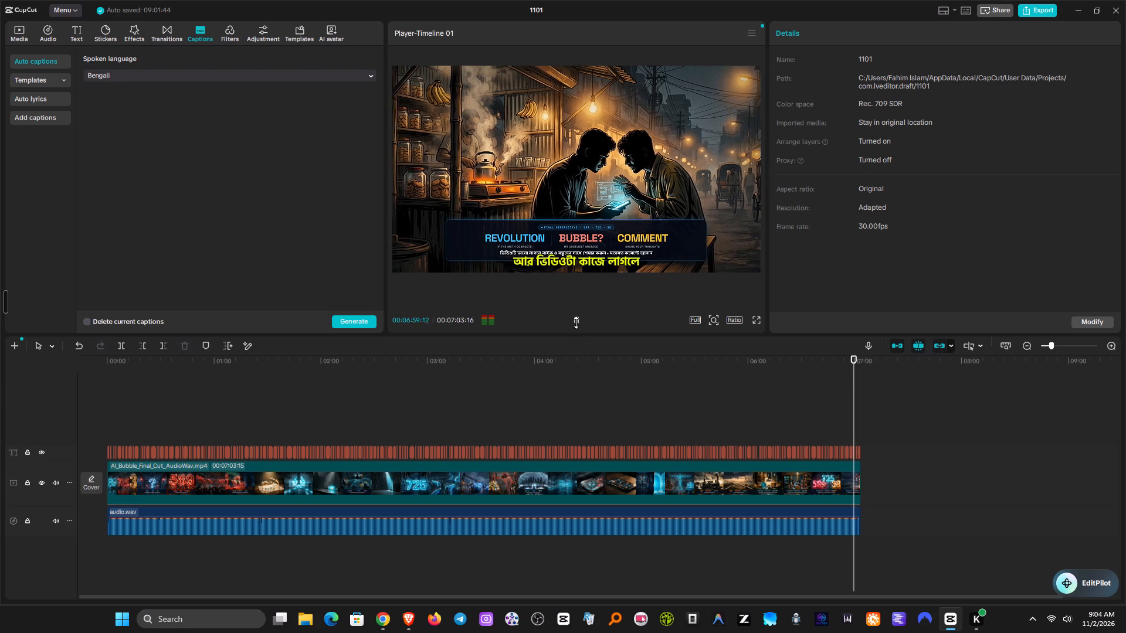
{"action": "left_click", "coordinate": [575, 322]}
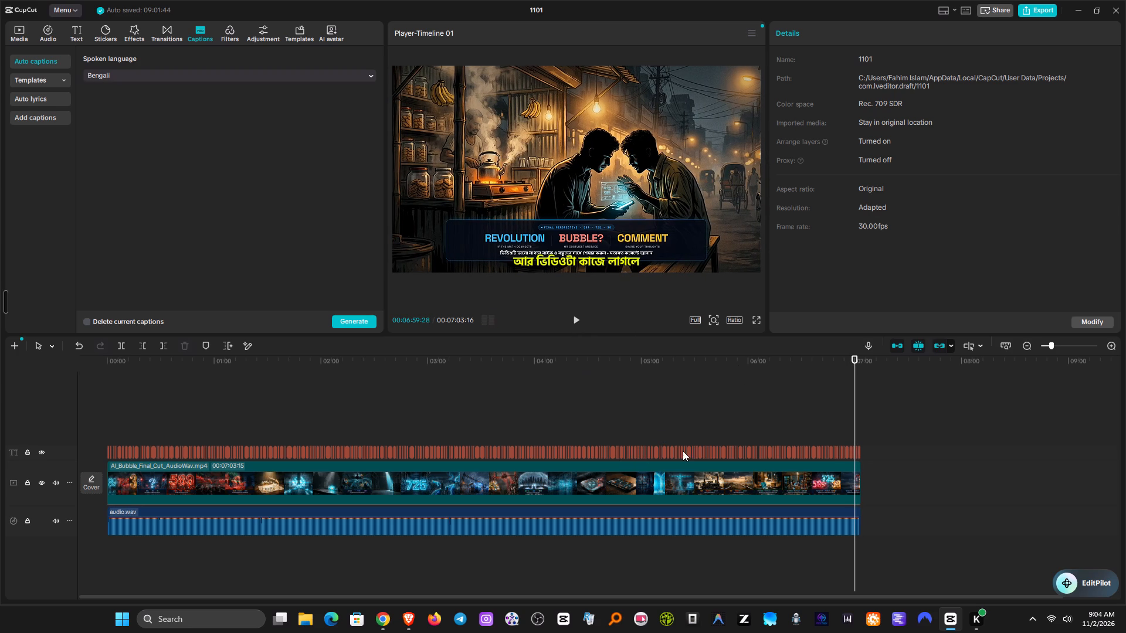
{"action": "key", "text": "Print"}
{"action": "left_click_drag", "start_coordinate": [0, 25], "coordinate": [0, 4]}
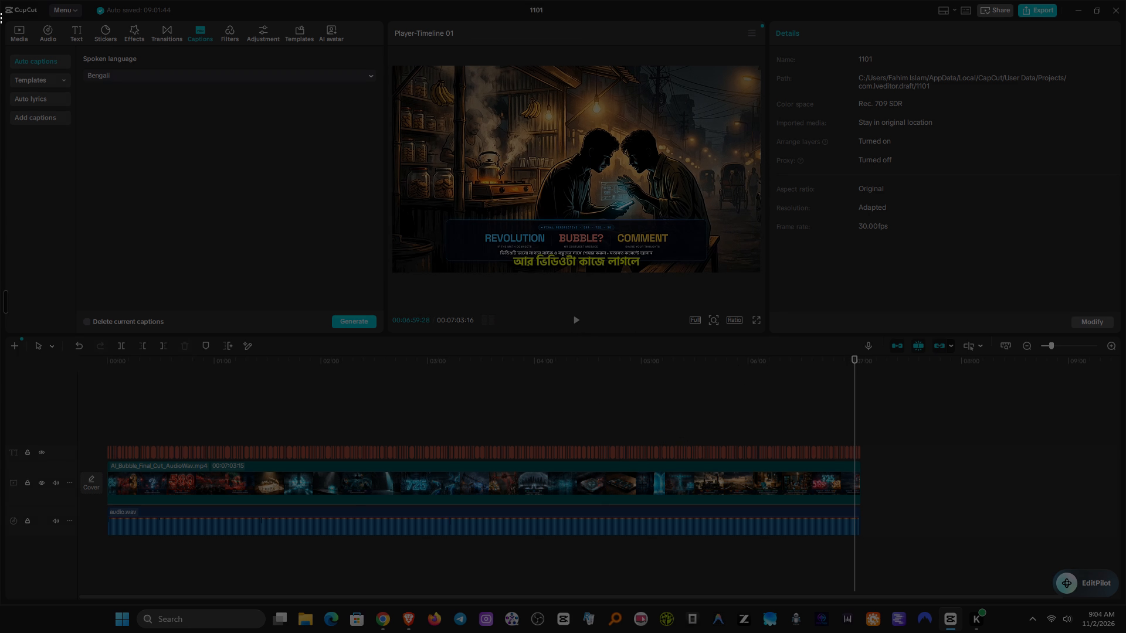
{"action": "left_click_drag", "start_coordinate": [0, 4], "coordinate": [1125, 632]}
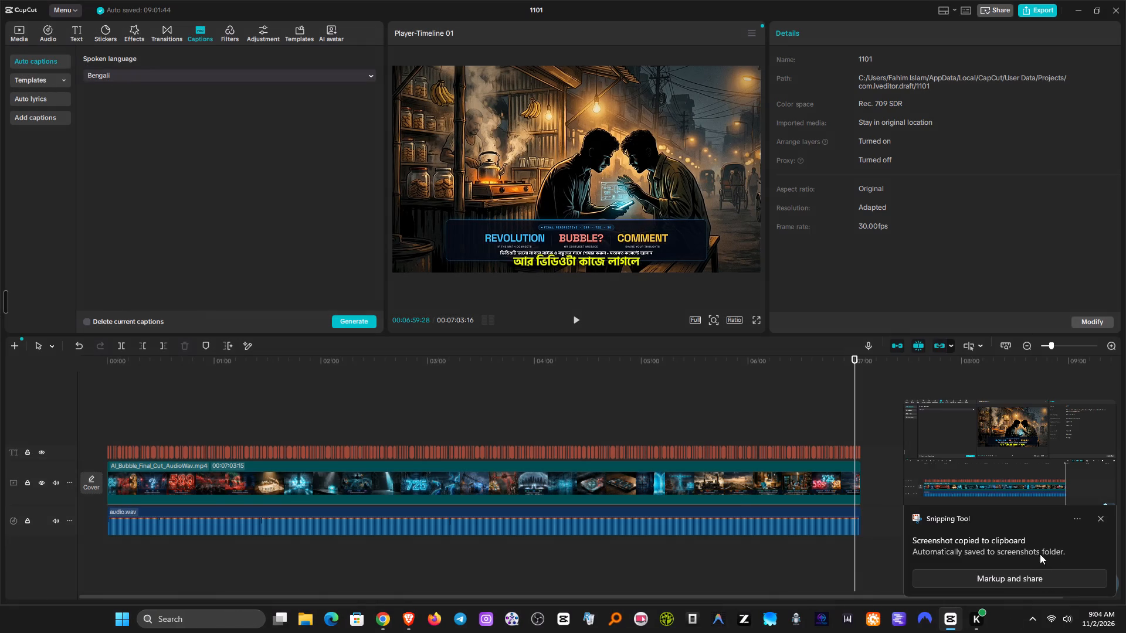
{"action": "left_click", "coordinate": [1101, 519]}
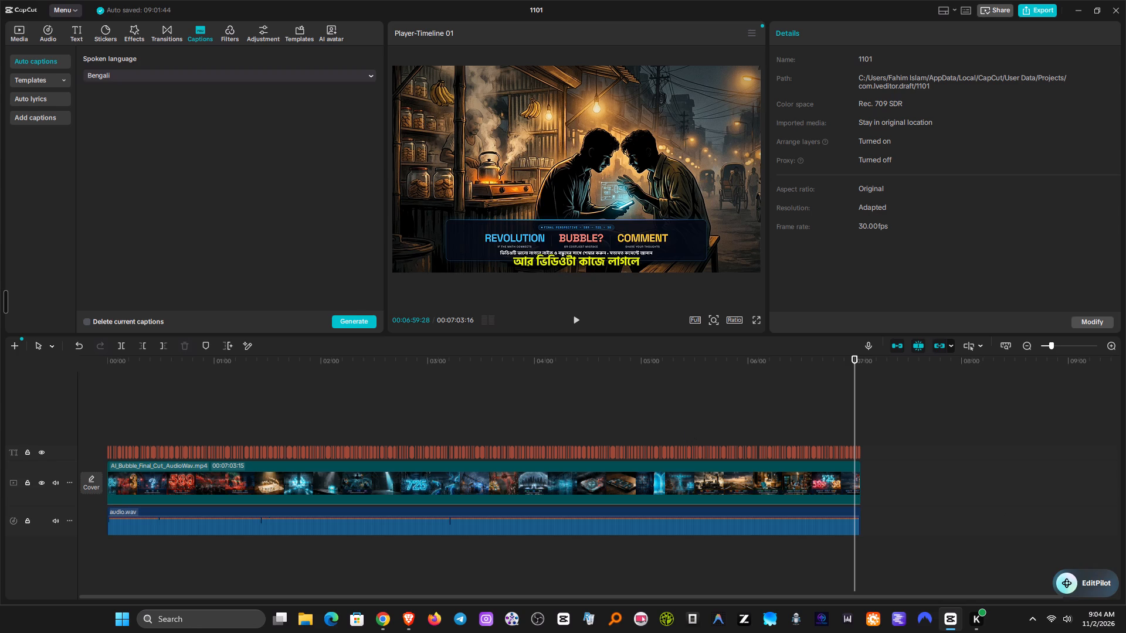
Capture the whole screen with the playback frame at 00:06:59 as a screenshot on the clipboard.
{"action": "left_click_drag", "start_coordinate": [0, 0], "coordinate": [1125, 631]}
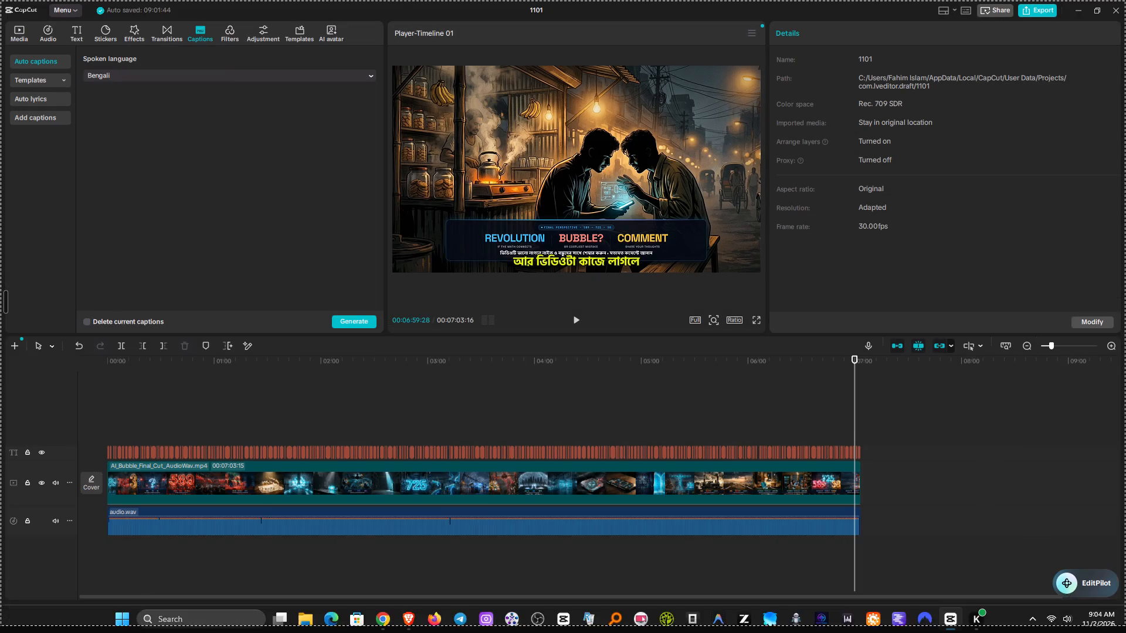
{"action": "left_click_drag", "start_coordinate": [1125, 631], "coordinate": [1125, 605]}
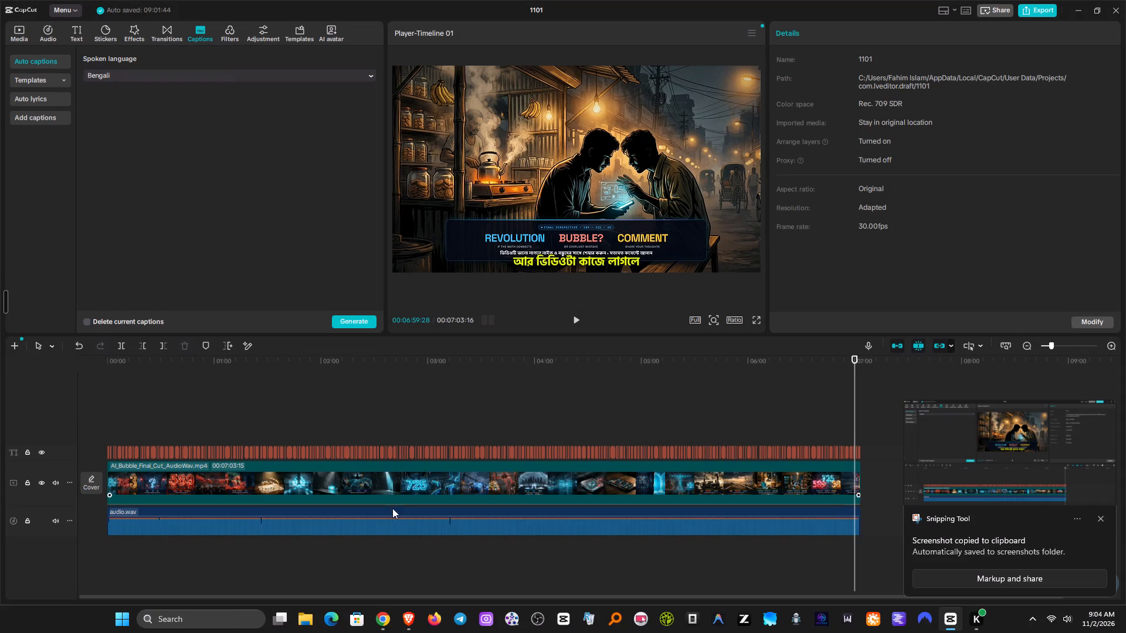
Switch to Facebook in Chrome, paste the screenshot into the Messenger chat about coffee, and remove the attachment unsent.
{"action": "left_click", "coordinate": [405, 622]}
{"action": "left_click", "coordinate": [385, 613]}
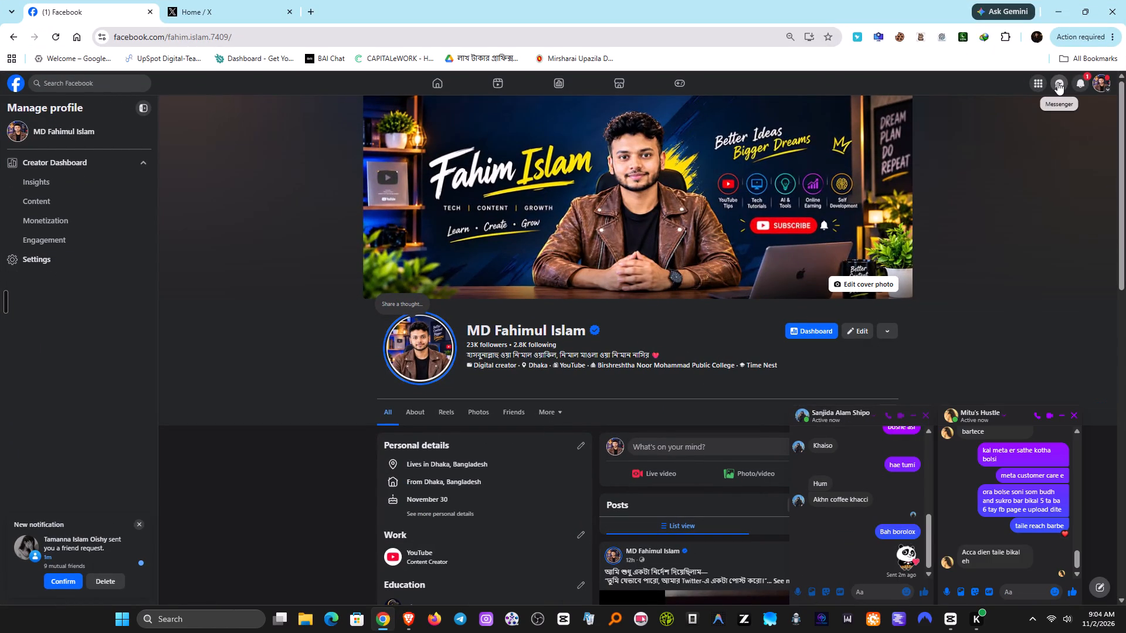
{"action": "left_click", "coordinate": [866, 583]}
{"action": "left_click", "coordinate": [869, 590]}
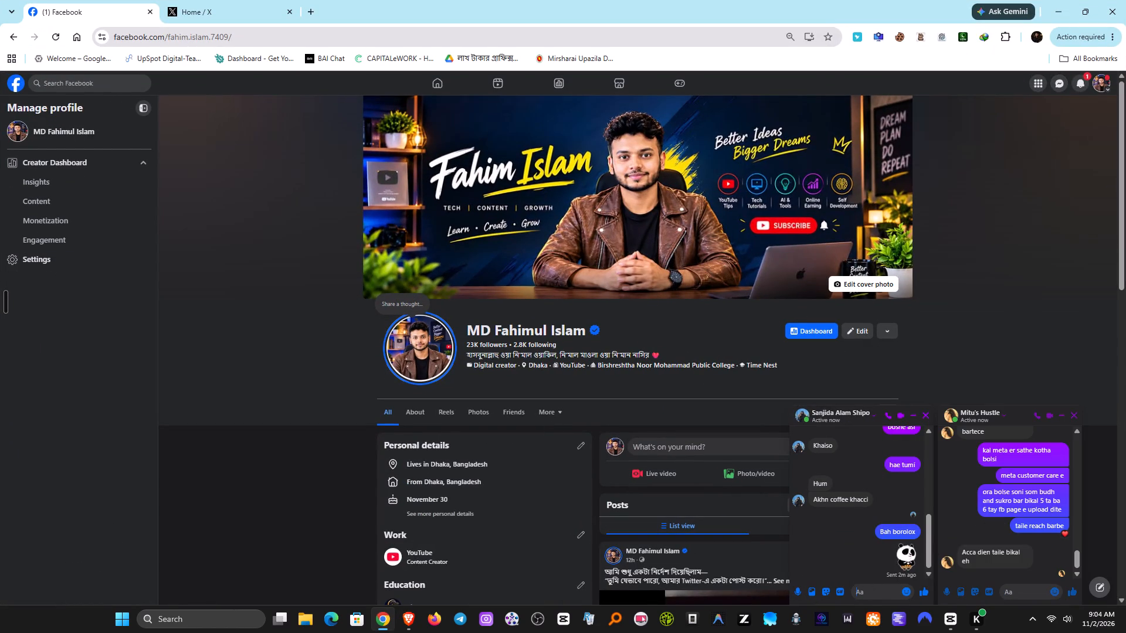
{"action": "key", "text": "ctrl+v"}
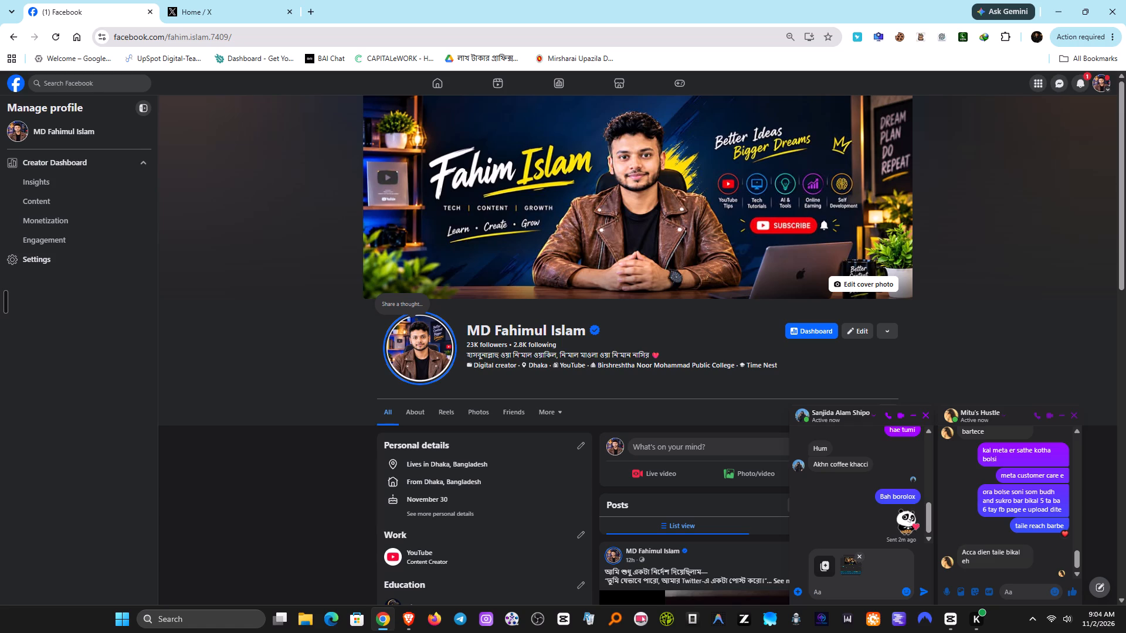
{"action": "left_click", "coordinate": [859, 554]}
Open the newest friend request from the Facebook notifications, look over the sender's profile, accept the request and leave Chrome.
{"action": "left_click", "coordinate": [1075, 81]}
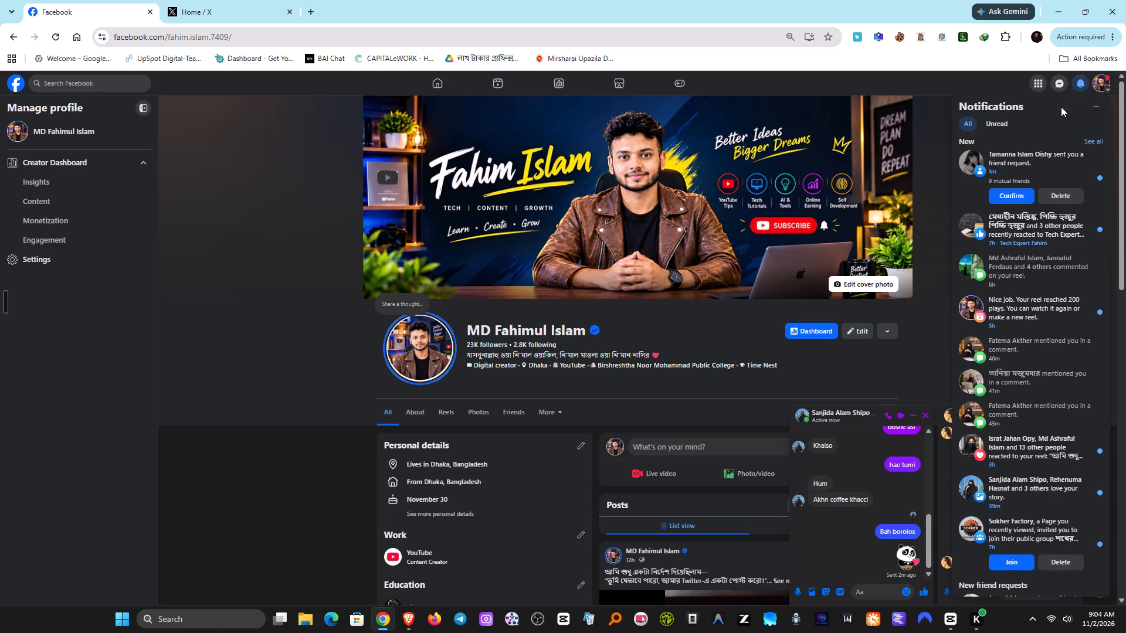
{"action": "left_click", "coordinate": [1030, 157]}
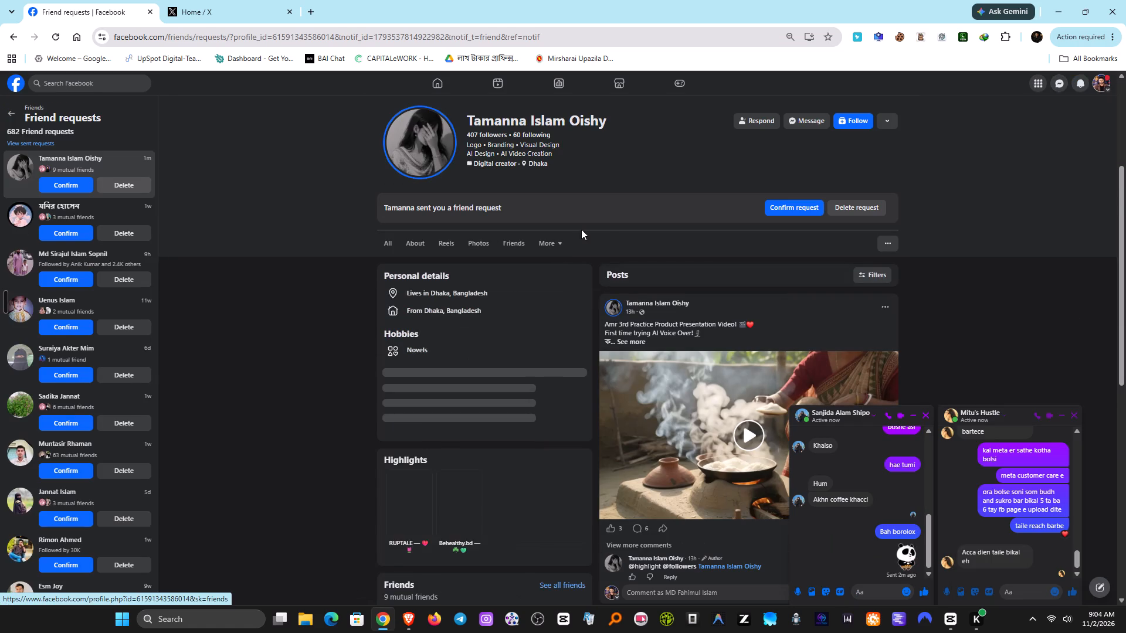
{"action": "scroll", "coordinate": [602, 334], "scroll_direction": "down", "scroll_amount": 2}
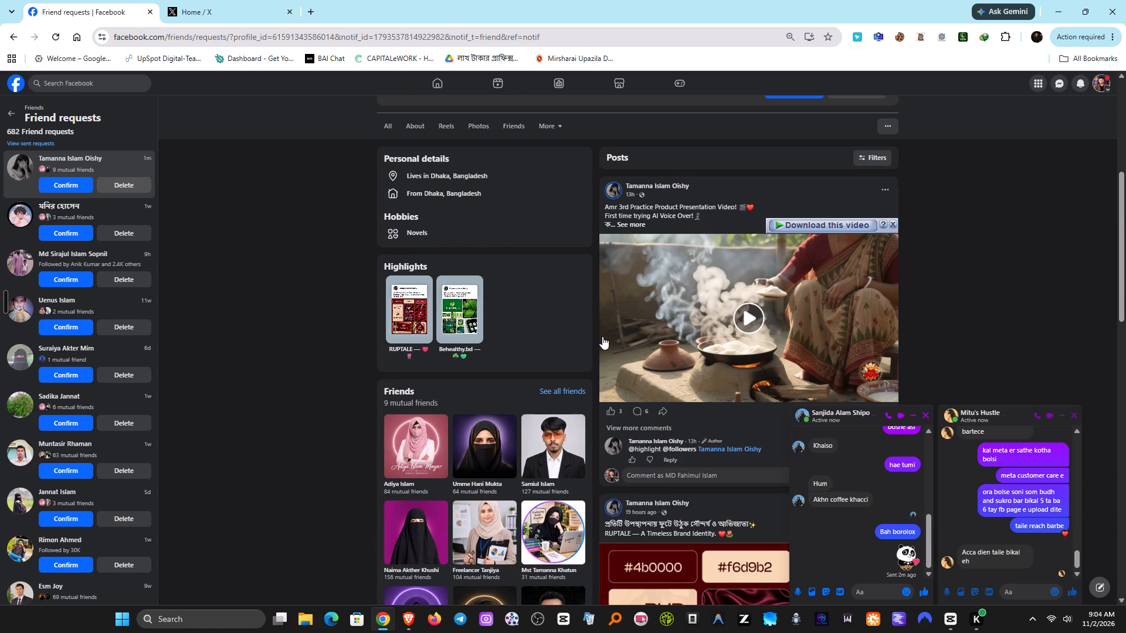
{"action": "scroll", "coordinate": [602, 337], "scroll_direction": "down", "scroll_amount": 2}
{"action": "scroll", "coordinate": [602, 339], "scroll_direction": "up", "scroll_amount": 6}
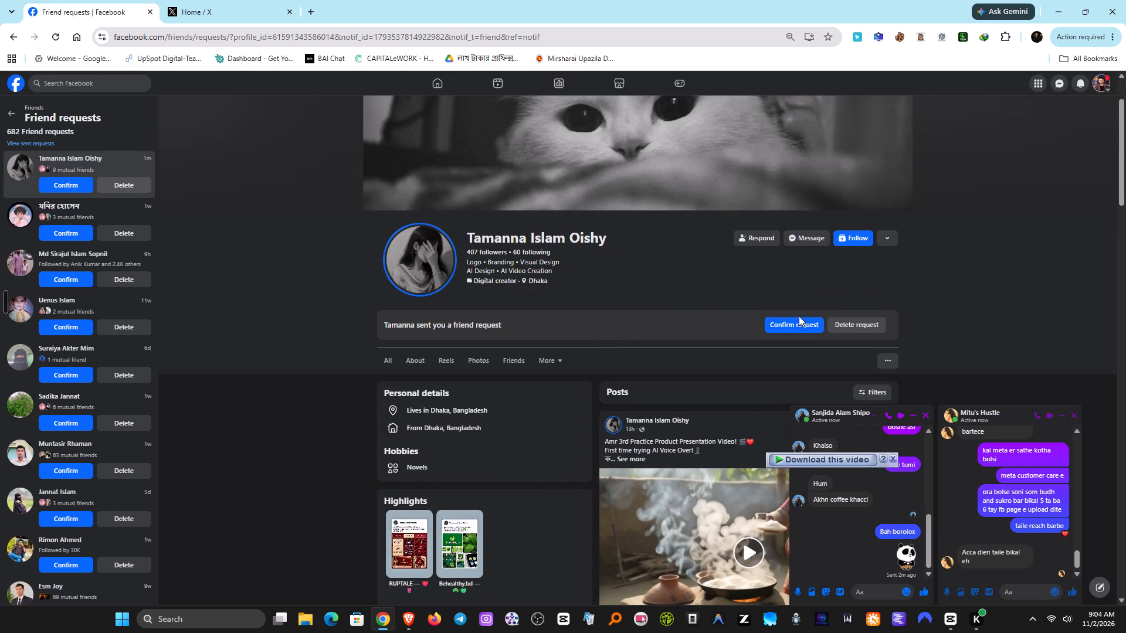
{"action": "left_click", "coordinate": [784, 323]}
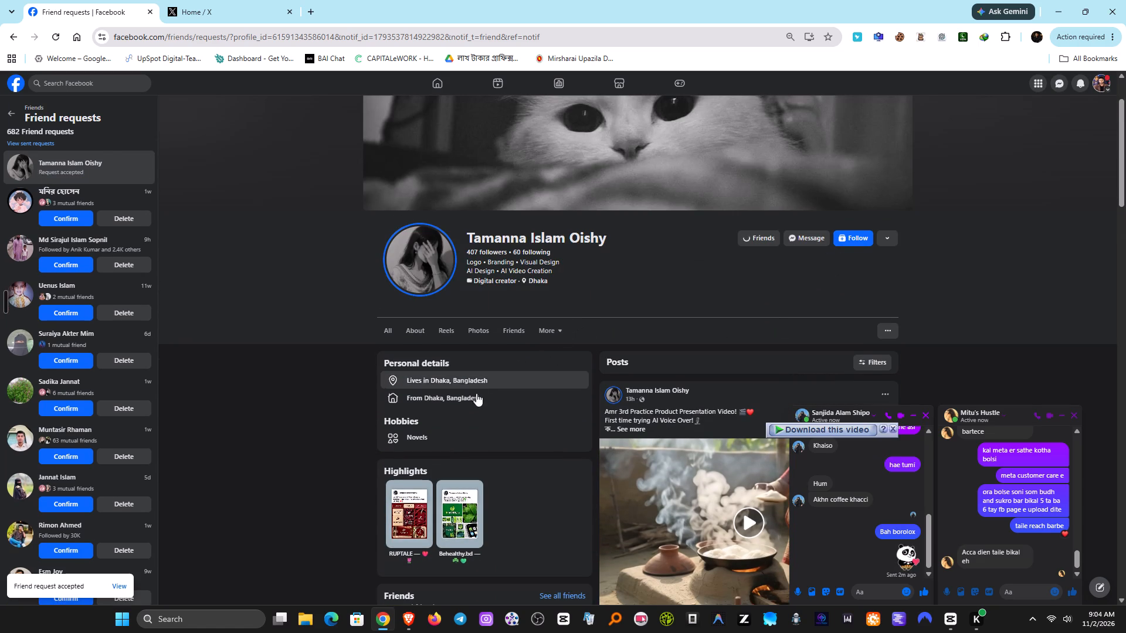
{"action": "scroll", "coordinate": [467, 406], "scroll_direction": "down", "scroll_amount": 3}
{"action": "left_click", "coordinate": [435, 79]}
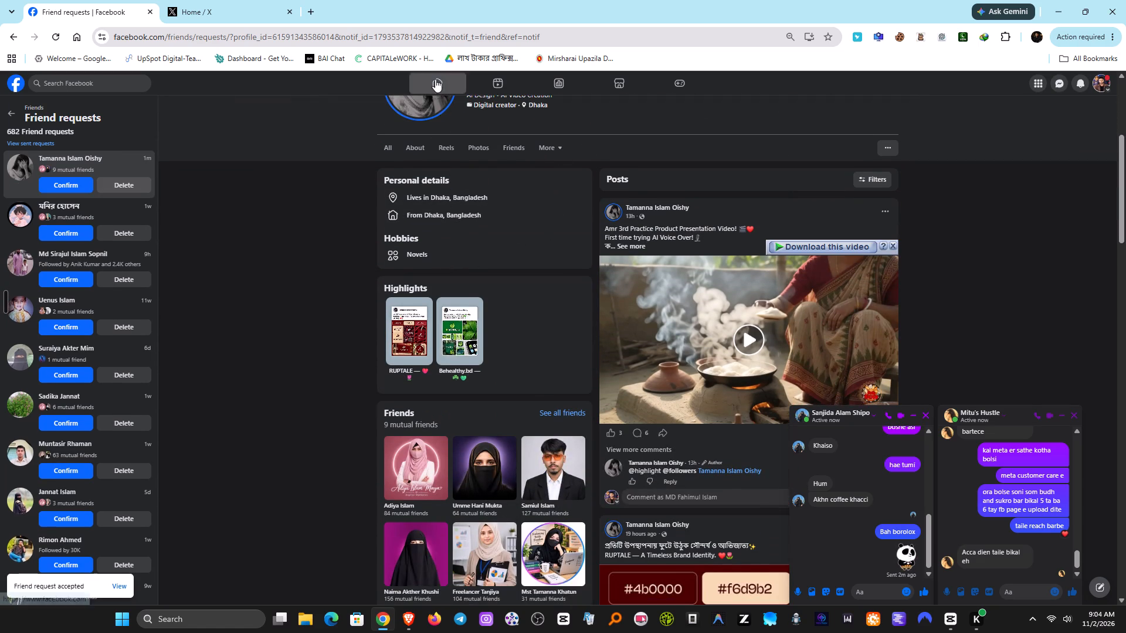
{"action": "left_click", "coordinate": [1052, 12]}
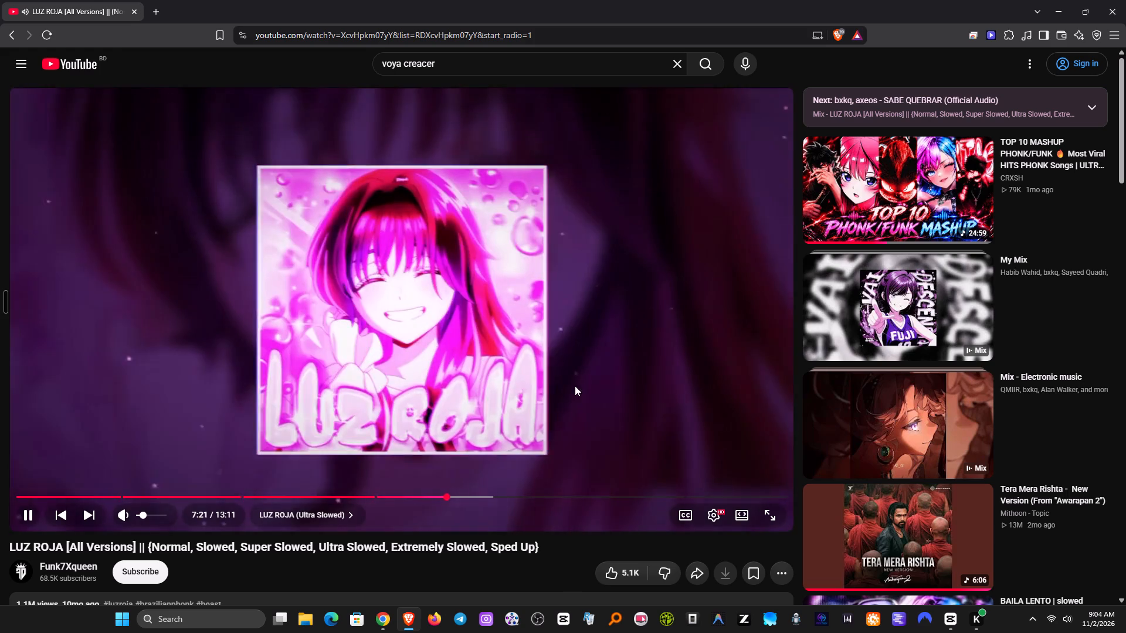
Raise the YouTube music to full volume, move playback to about 6:10 in LUZ ROJA (Ultra Slowed), and return to CapCut.
{"action": "left_click_drag", "start_coordinate": [138, 523], "coordinate": [189, 529]}
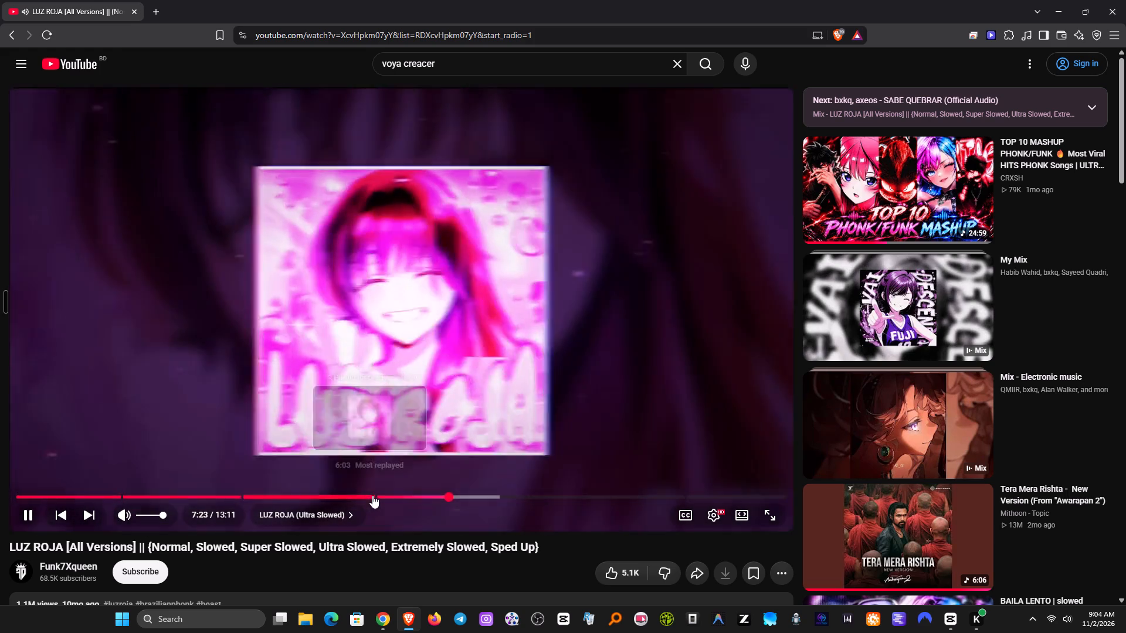
{"action": "left_click_drag", "start_coordinate": [371, 495], "coordinate": [130, 504]}
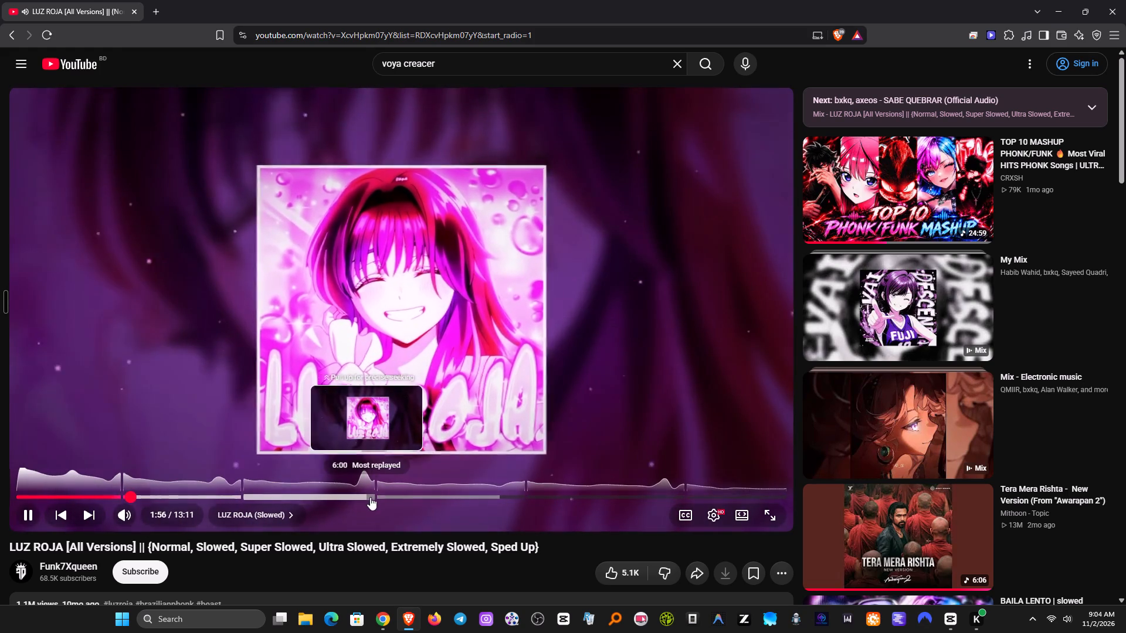
{"action": "left_click", "coordinate": [388, 494]}
{"action": "left_click", "coordinate": [384, 498]}
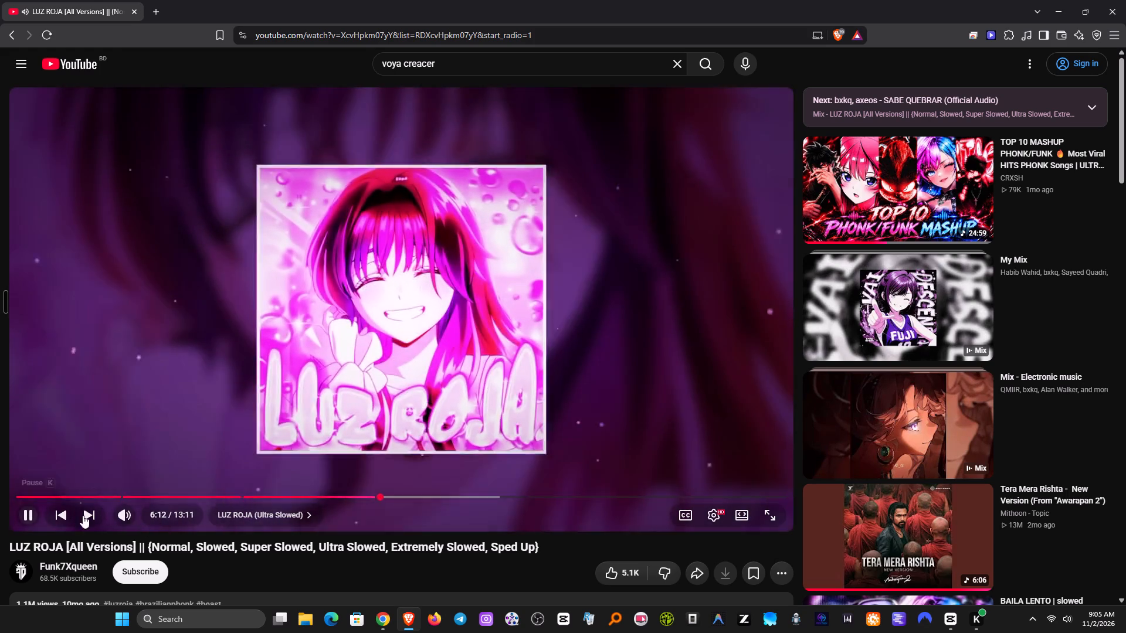
{"action": "left_click", "coordinate": [1056, 9]}
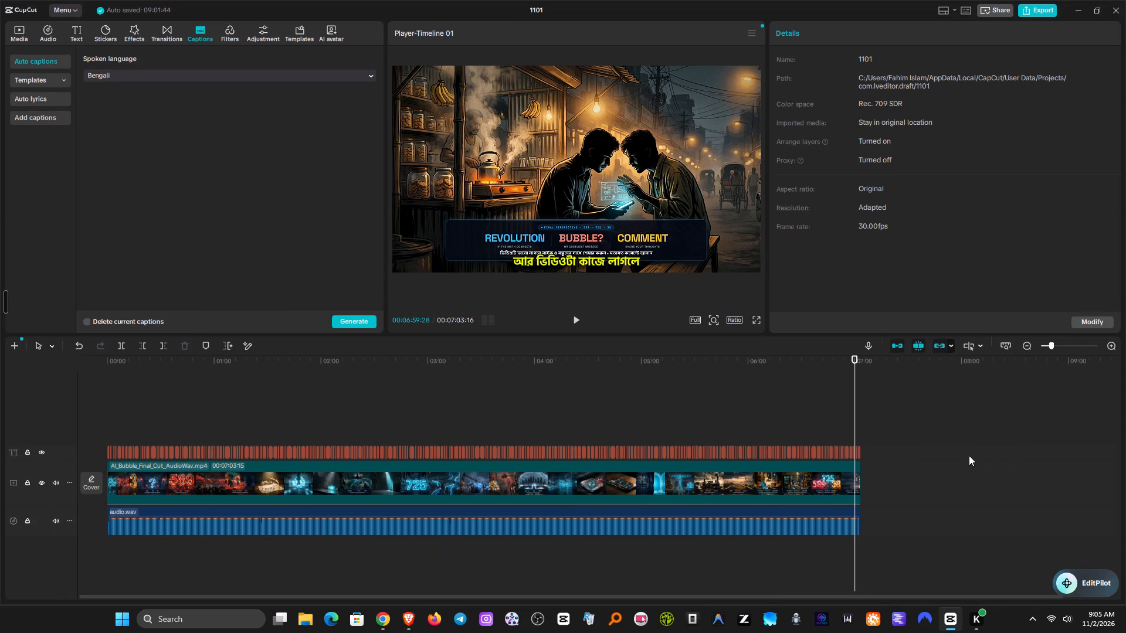
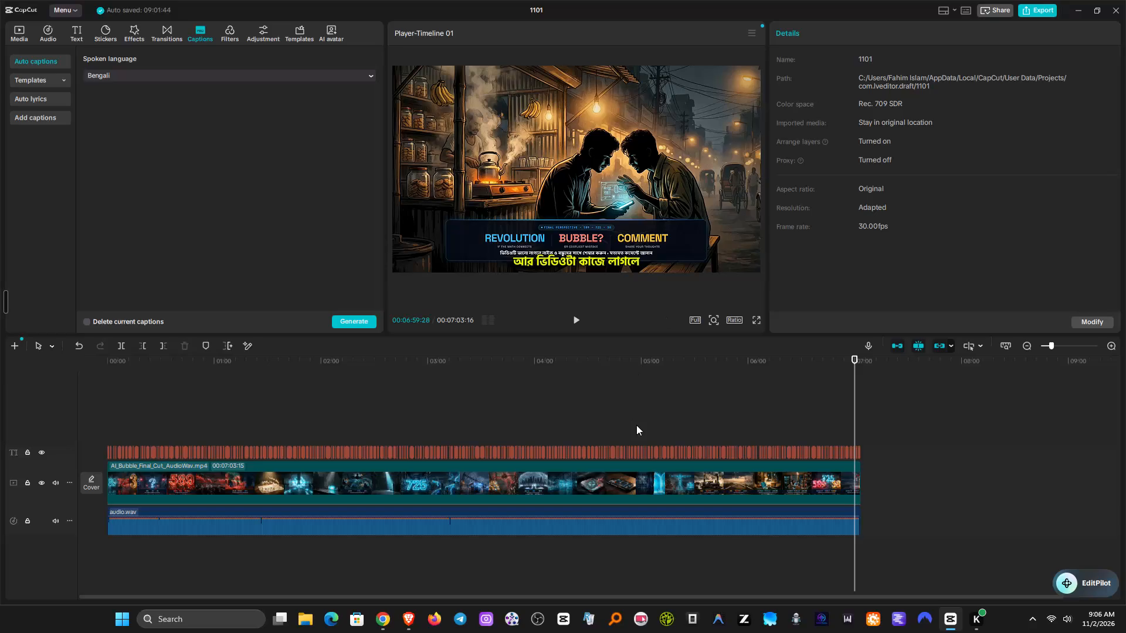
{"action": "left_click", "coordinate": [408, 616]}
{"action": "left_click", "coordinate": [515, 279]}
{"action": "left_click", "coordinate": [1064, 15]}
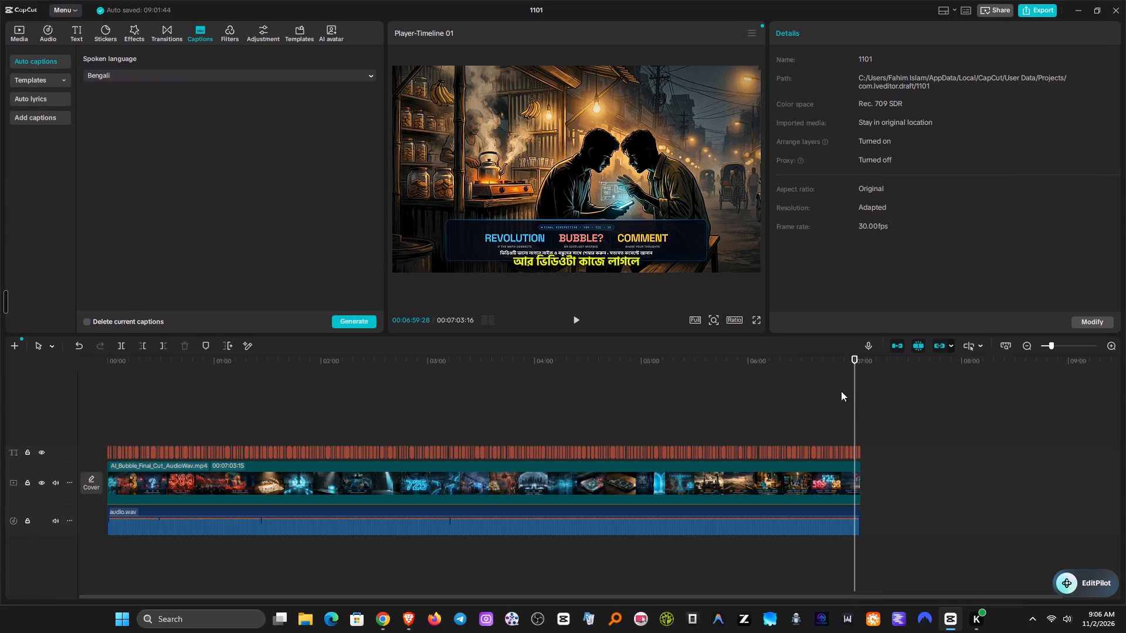
Nudge the caption আর ভিডিওটা কাজে লাগলে slightly lower, clear of the banner's bottom text line, applied to all main captions.
{"action": "left_click", "coordinate": [598, 261]}
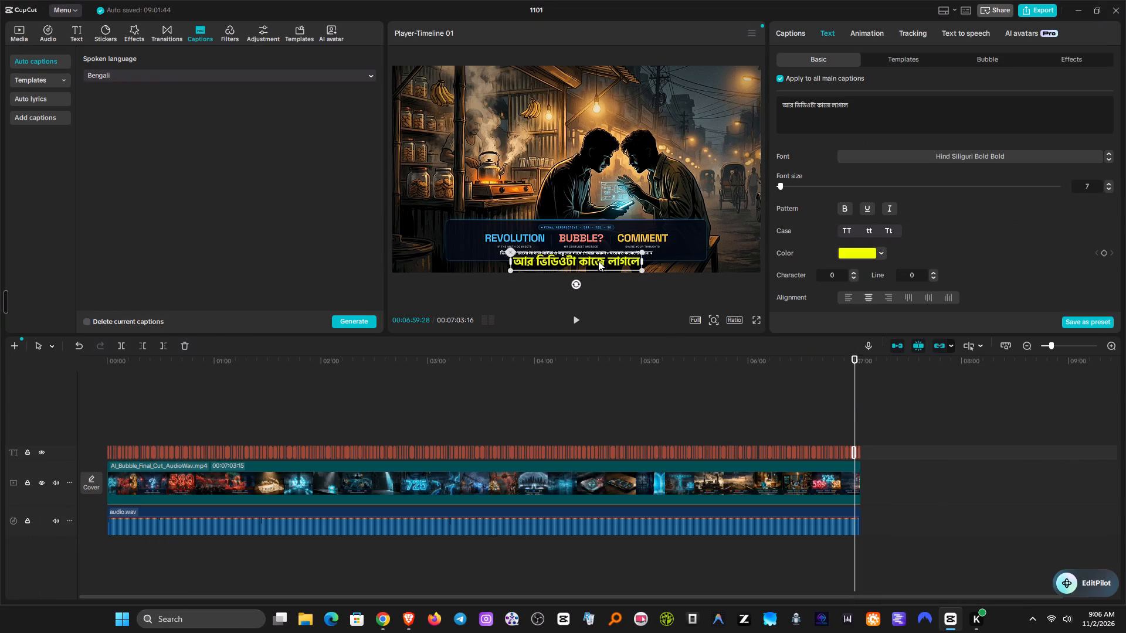
{"action": "left_click", "coordinate": [598, 261]}
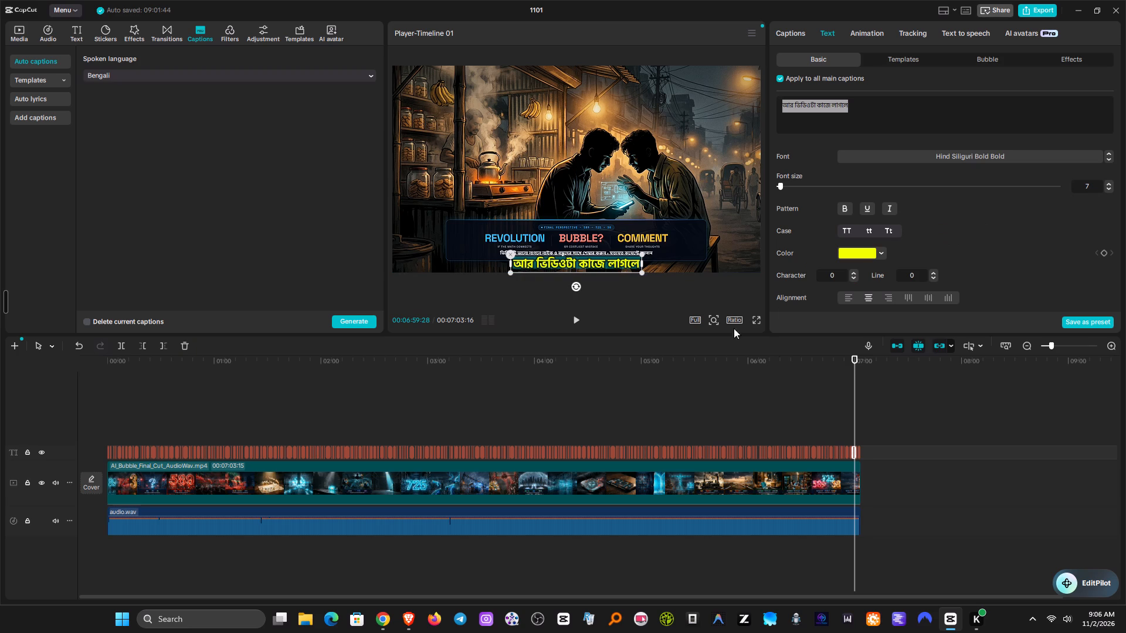
Check the lowered captions against the banner graphics from about 00:03:39 to the end of the video, and deselect the caption.
{"action": "left_click_drag", "start_coordinate": [853, 369], "coordinate": [688, 367]}
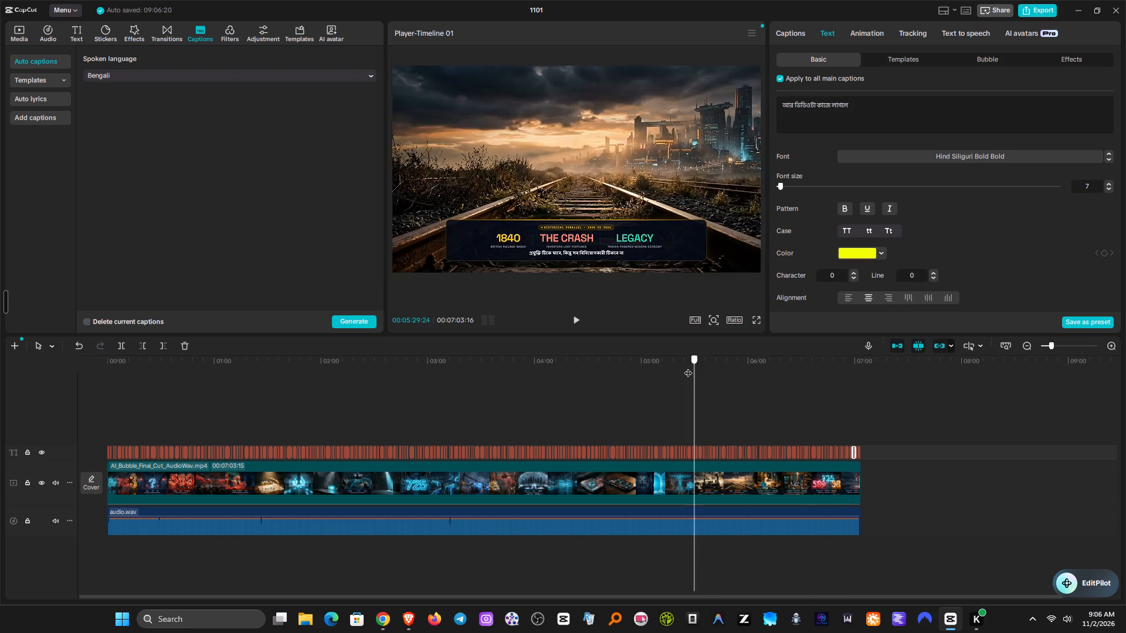
{"action": "left_click_drag", "start_coordinate": [688, 367], "coordinate": [581, 363]}
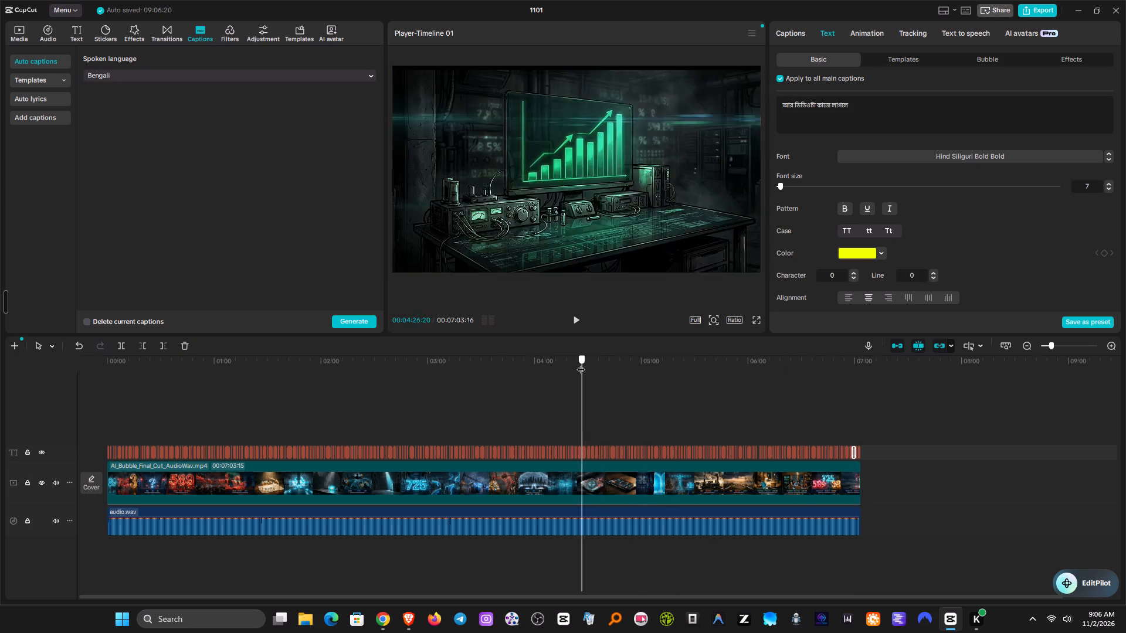
{"action": "left_click_drag", "start_coordinate": [581, 363], "coordinate": [498, 360]}
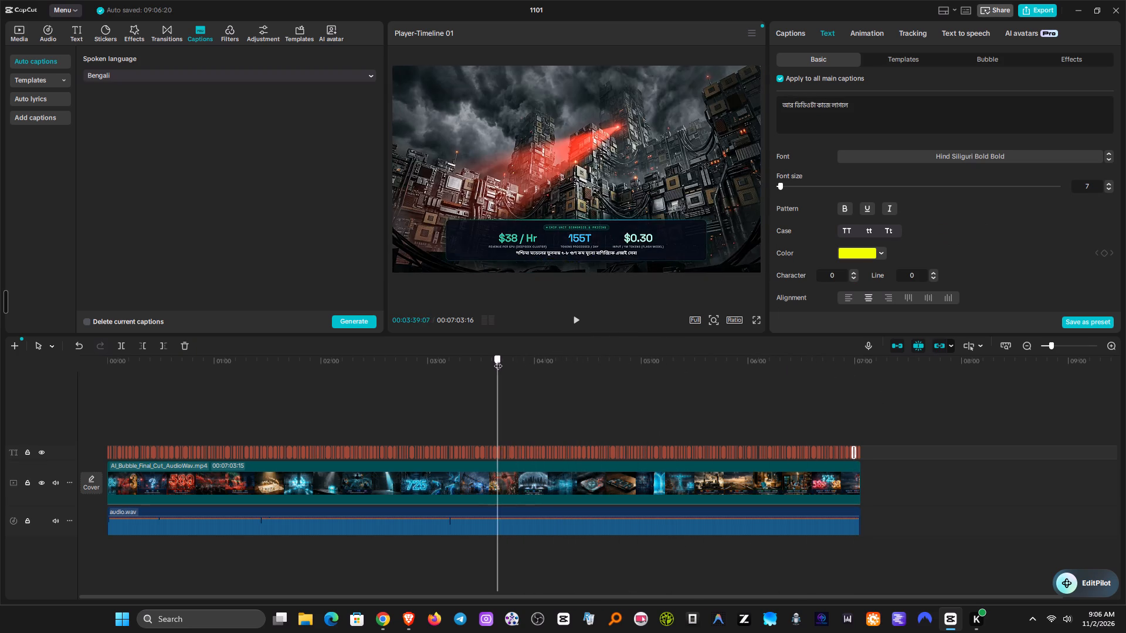
{"action": "left_click_drag", "start_coordinate": [498, 360], "coordinate": [647, 358]}
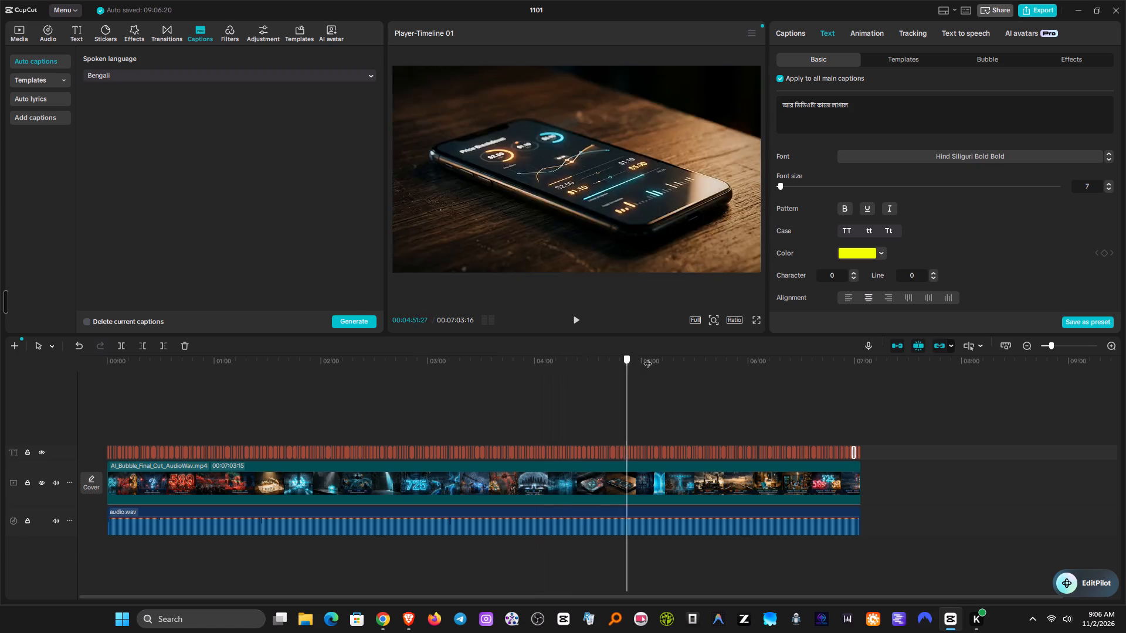
{"action": "left_click_drag", "start_coordinate": [647, 358], "coordinate": [840, 382]}
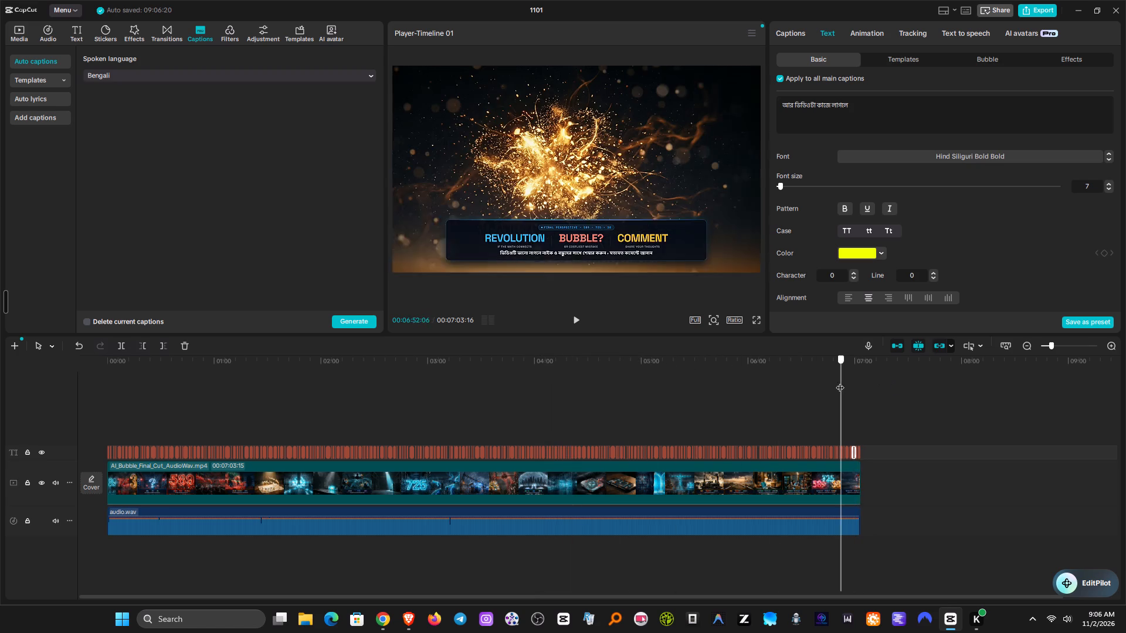
{"action": "left_click_drag", "start_coordinate": [840, 382], "coordinate": [857, 379]}
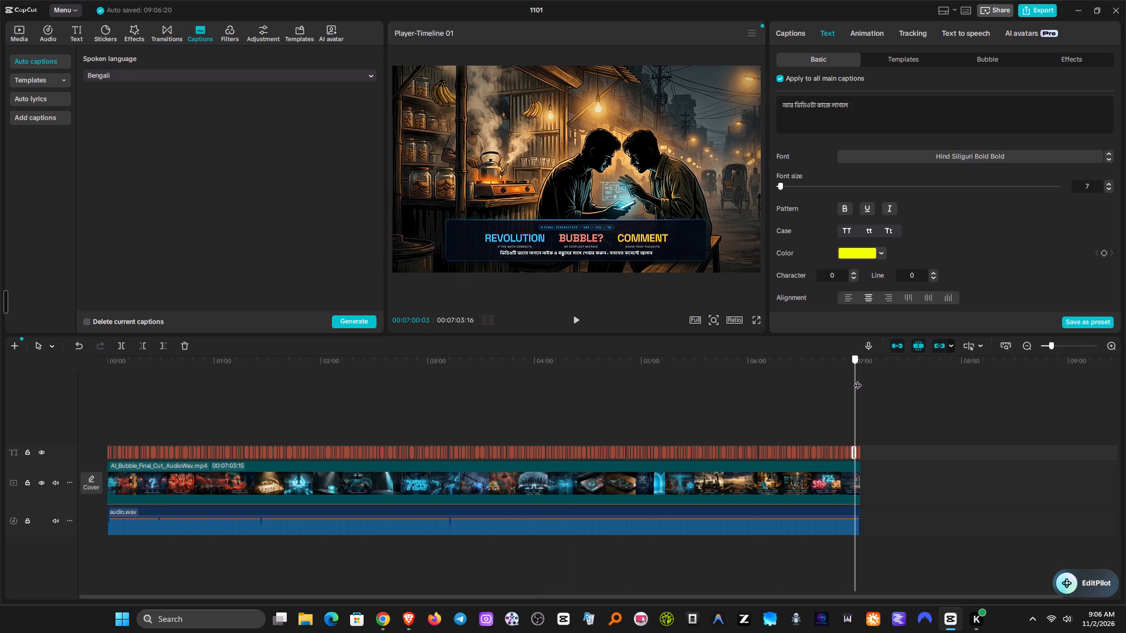
{"action": "left_click_drag", "start_coordinate": [857, 379], "coordinate": [864, 379]}
{"action": "left_click", "coordinate": [928, 420]}
Sweep back and forth through the whole video to check the caption placement, and return to the start at 00:00:00:00.
{"action": "left_click_drag", "start_coordinate": [863, 368], "coordinate": [703, 378]}
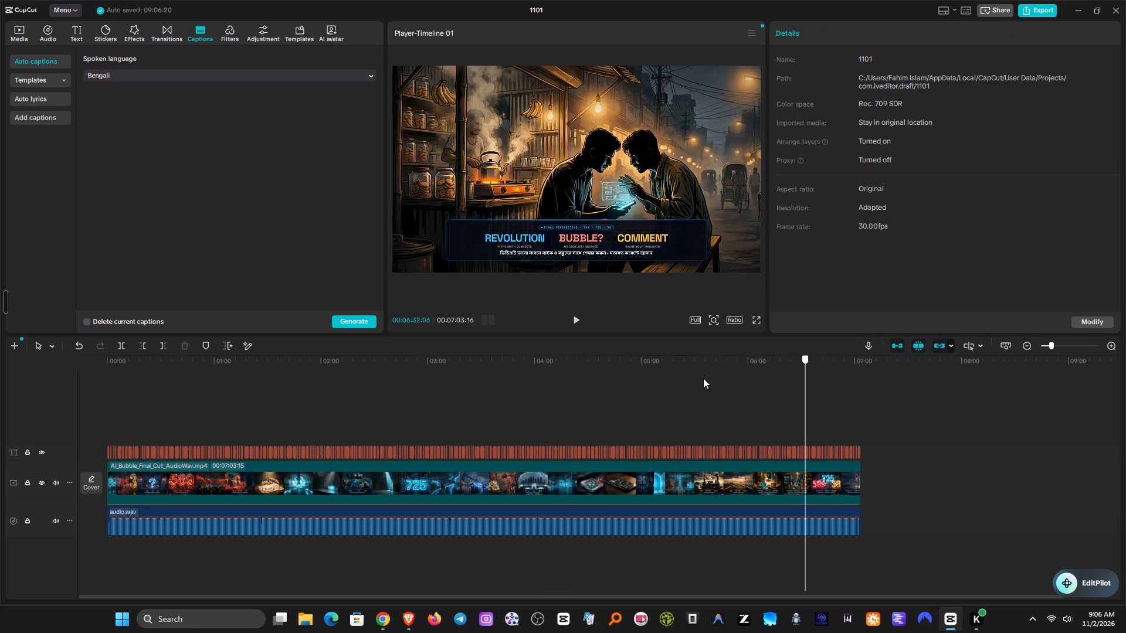
{"action": "left_click_drag", "start_coordinate": [703, 378], "coordinate": [134, 375]}
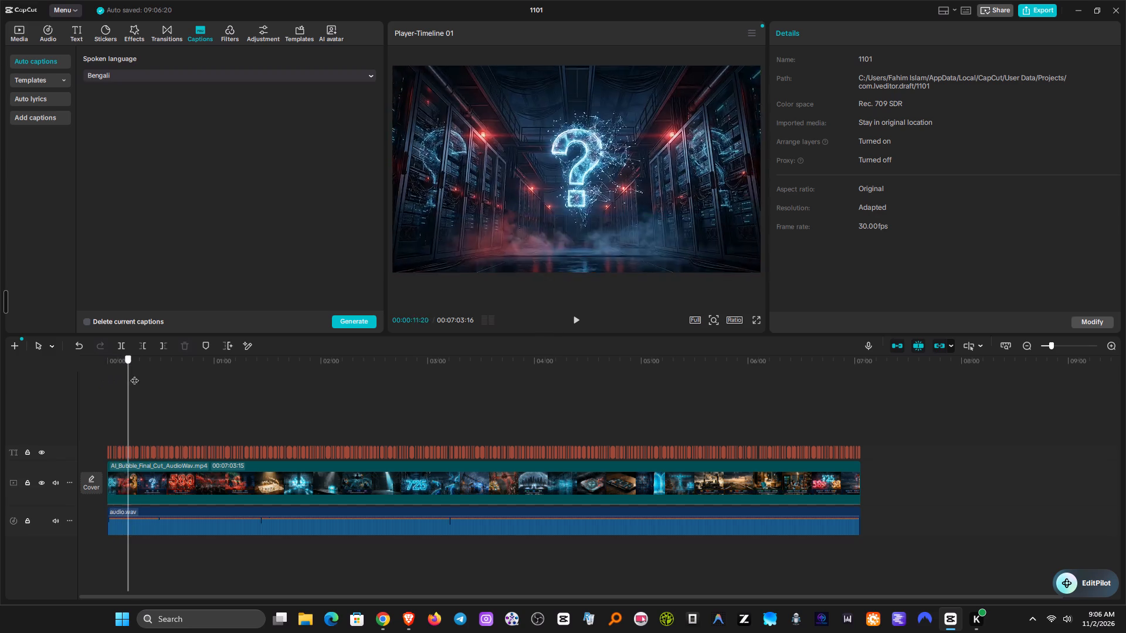
{"action": "left_click_drag", "start_coordinate": [134, 375], "coordinate": [898, 410]}
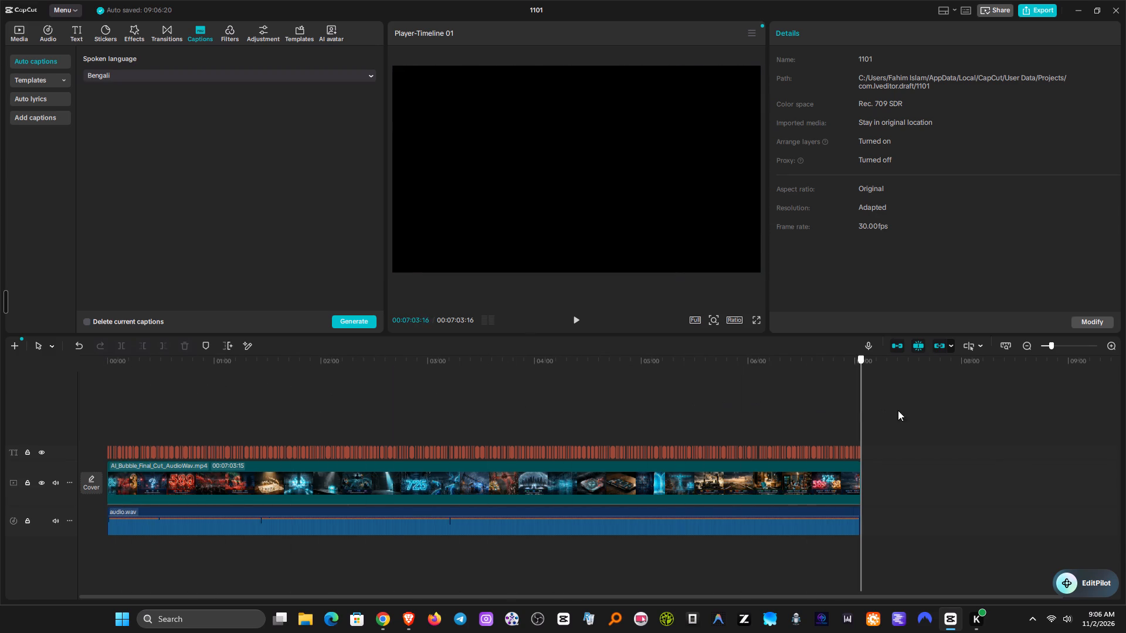
{"action": "left_click_drag", "start_coordinate": [898, 410], "coordinate": [53, 381]}
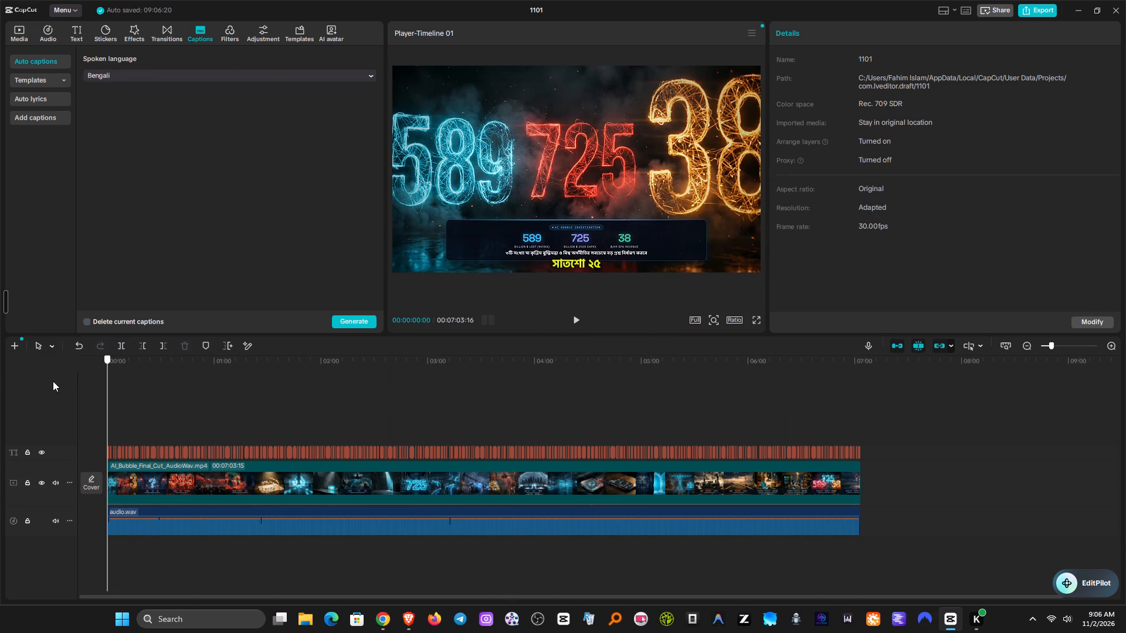
{"action": "left_click_drag", "start_coordinate": [53, 381], "coordinate": [65, 378]}
{"action": "left_click_drag", "start_coordinate": [65, 378], "coordinate": [411, 390]}
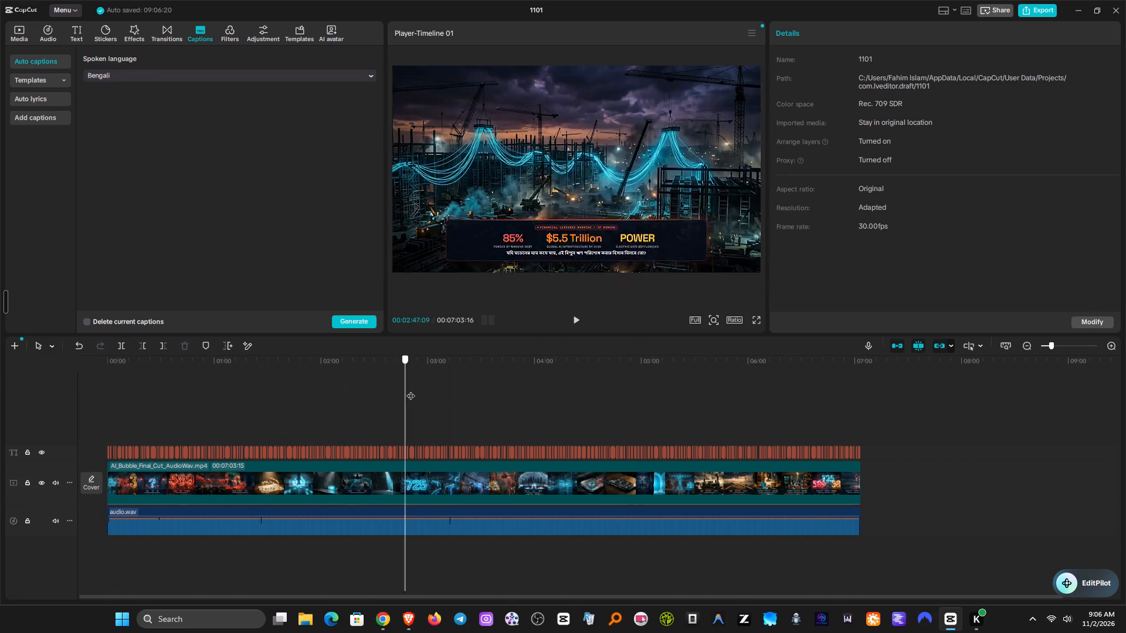
{"action": "left_click_drag", "start_coordinate": [411, 390], "coordinate": [862, 411]}
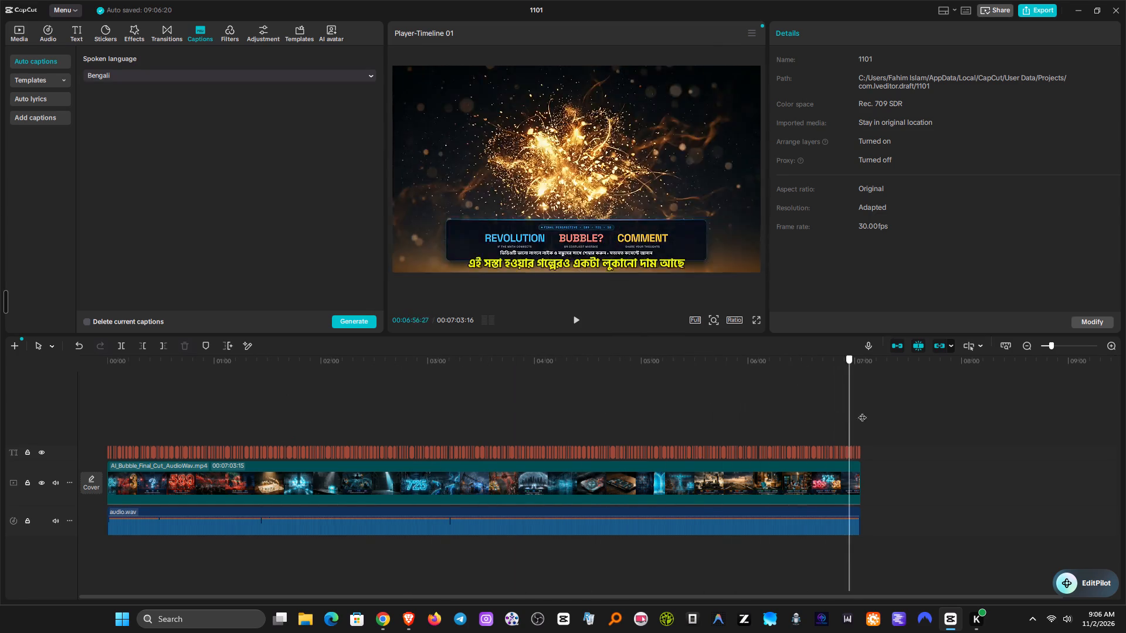
{"action": "left_click_drag", "start_coordinate": [862, 411], "coordinate": [937, 416]}
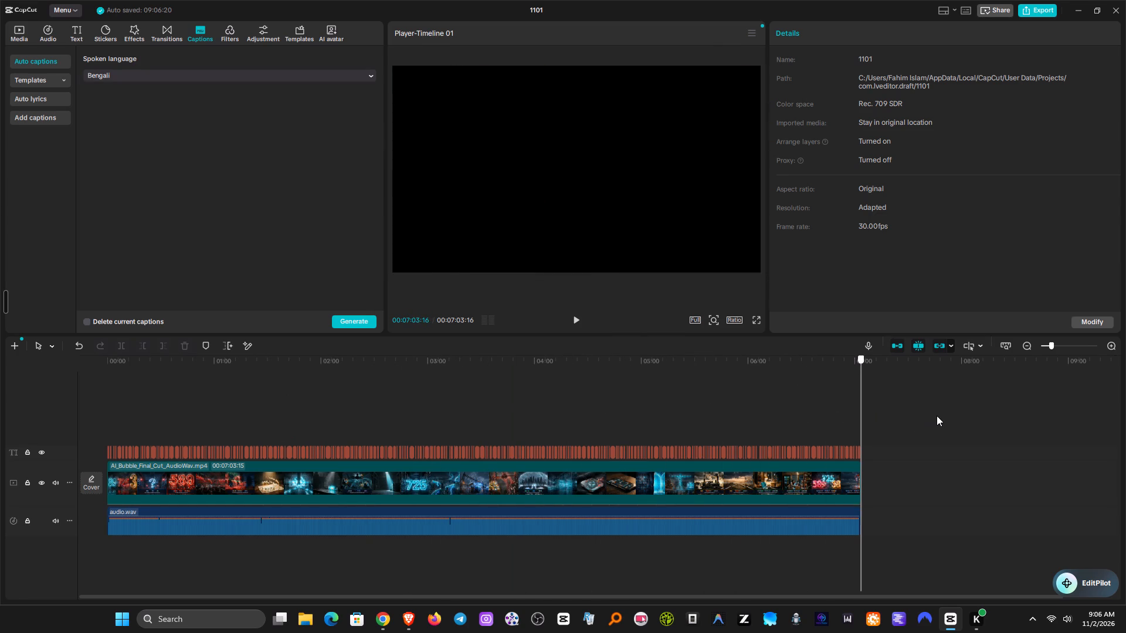
{"action": "left_click_drag", "start_coordinate": [937, 416], "coordinate": [0, 384]}
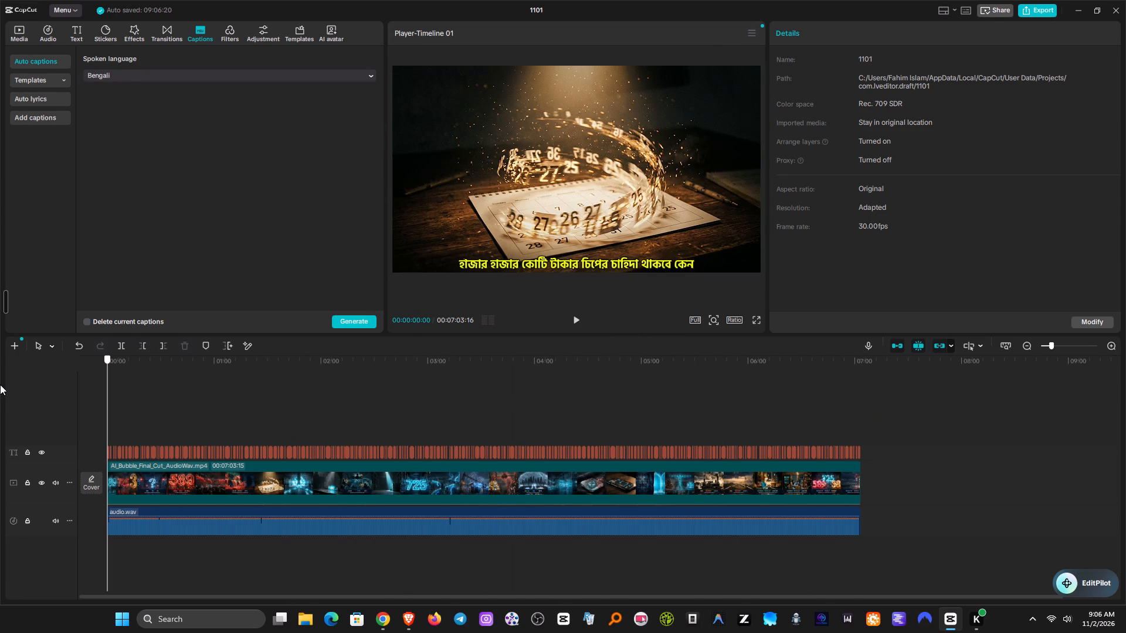
{"action": "left_click_drag", "start_coordinate": [0, 384], "coordinate": [1, 383]}
{"action": "left_click_drag", "start_coordinate": [1, 383], "coordinate": [100, 381]}
{"action": "left_click_drag", "start_coordinate": [100, 381], "coordinate": [290, 390]}
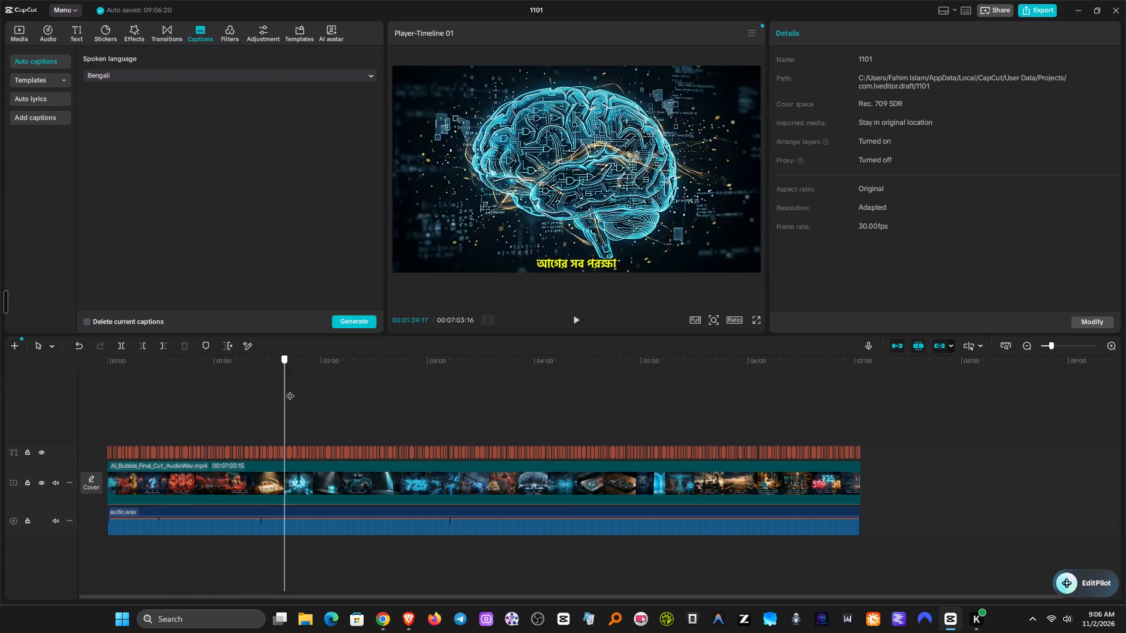
{"action": "left_click_drag", "start_coordinate": [290, 390], "coordinate": [474, 395]}
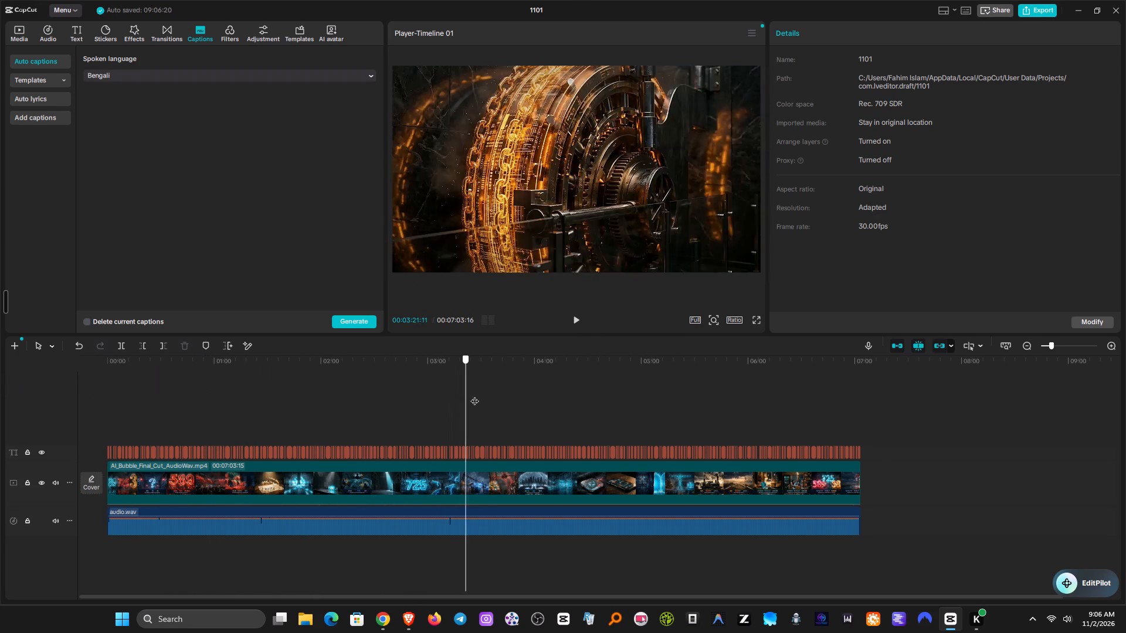
{"action": "left_click_drag", "start_coordinate": [474, 395], "coordinate": [698, 412]}
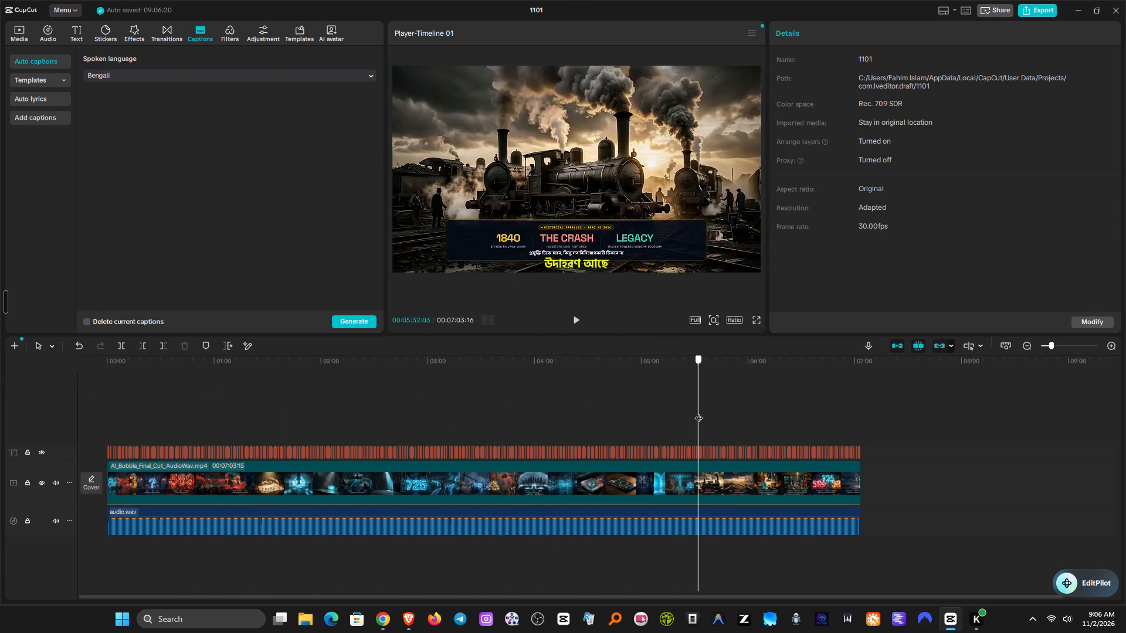
{"action": "left_click_drag", "start_coordinate": [698, 412], "coordinate": [894, 434]}
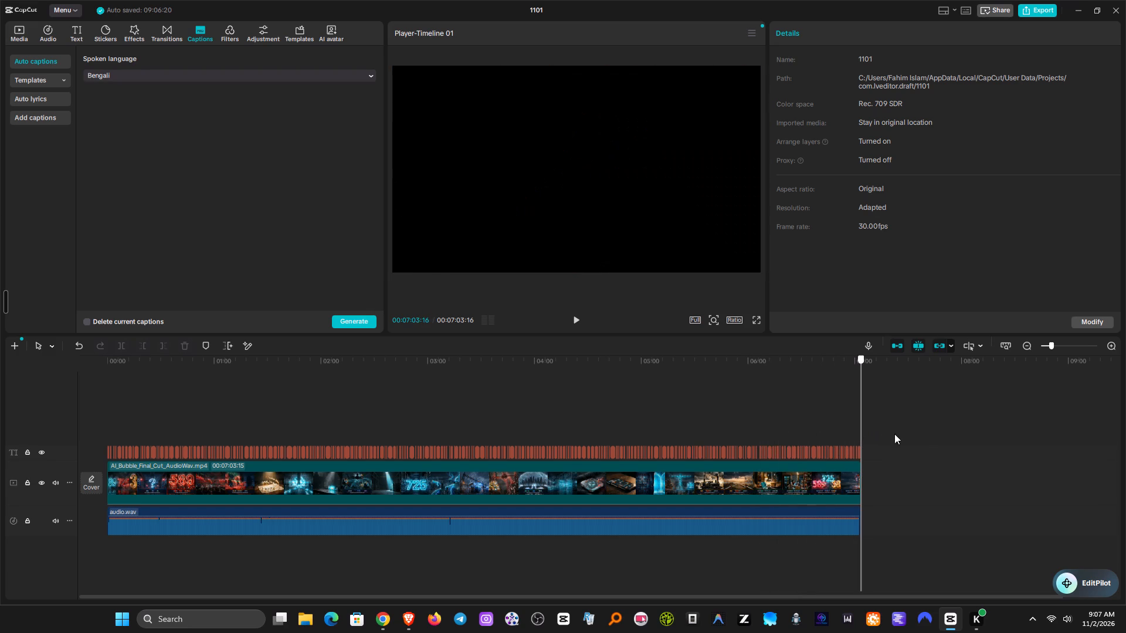
{"action": "left_click_drag", "start_coordinate": [894, 434], "coordinate": [802, 441]}
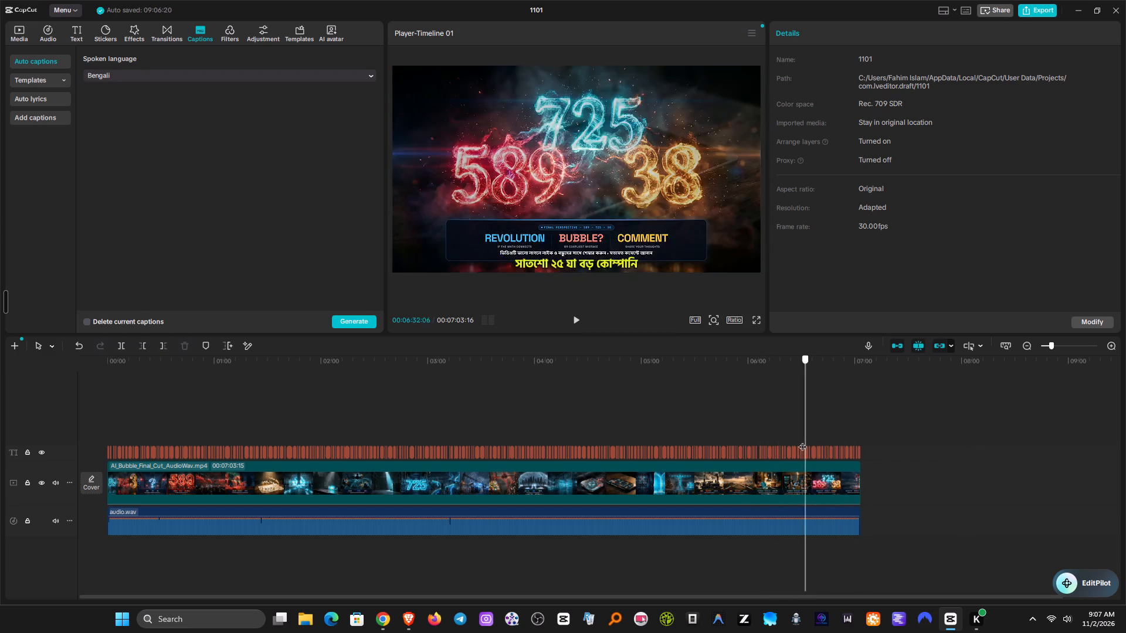
{"action": "left_click_drag", "start_coordinate": [802, 441], "coordinate": [608, 442]}
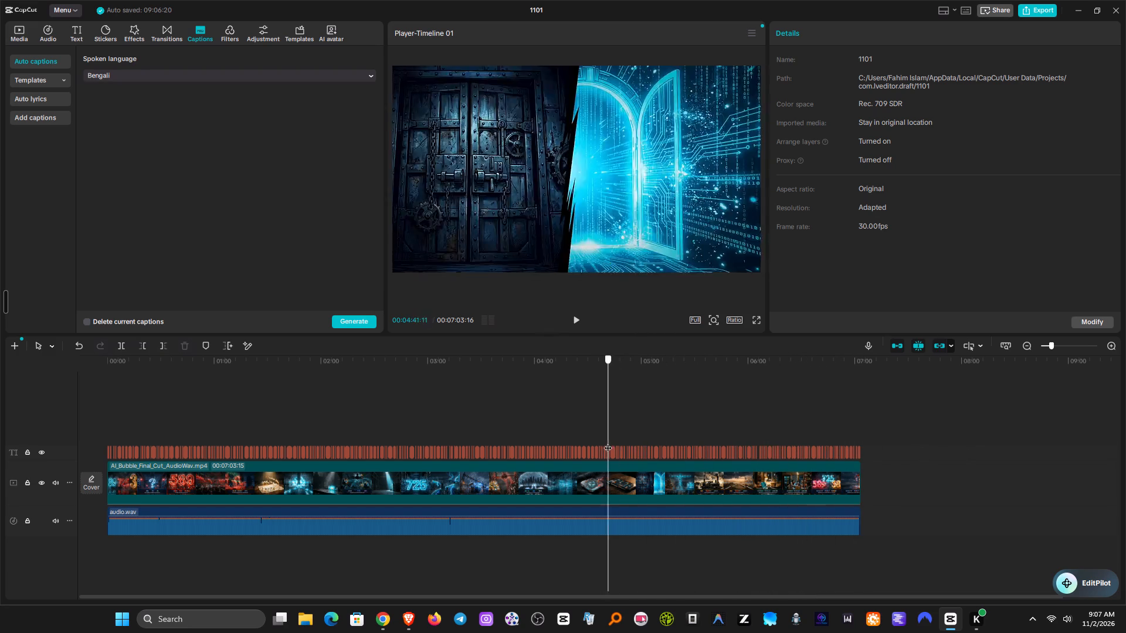
{"action": "left_click_drag", "start_coordinate": [608, 442], "coordinate": [436, 459]}
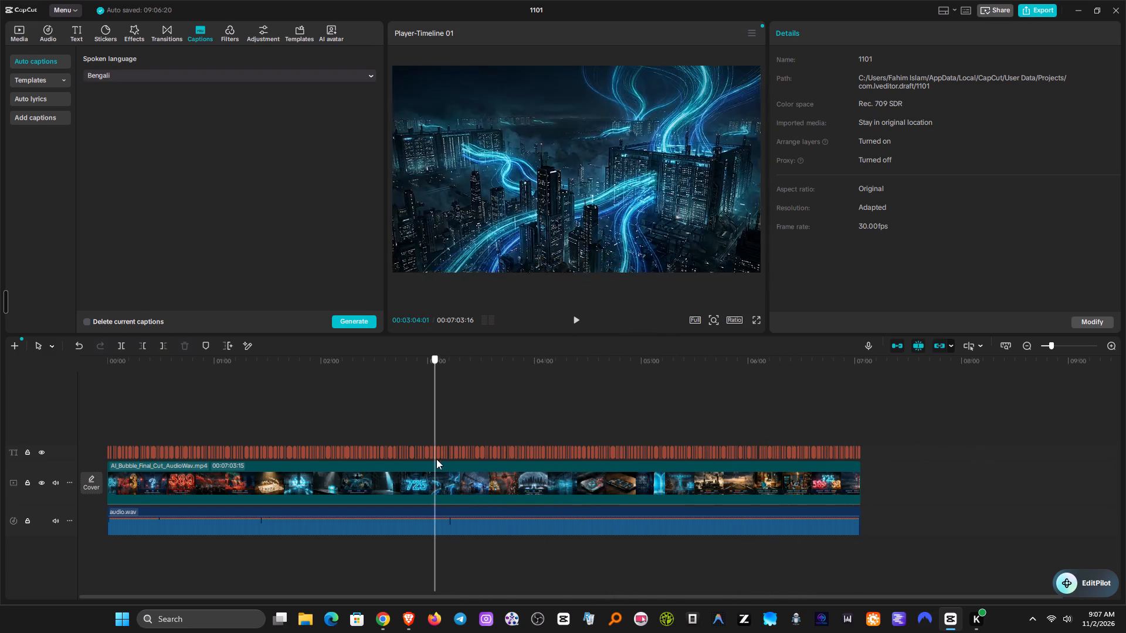
{"action": "left_click_drag", "start_coordinate": [436, 459], "coordinate": [258, 476]}
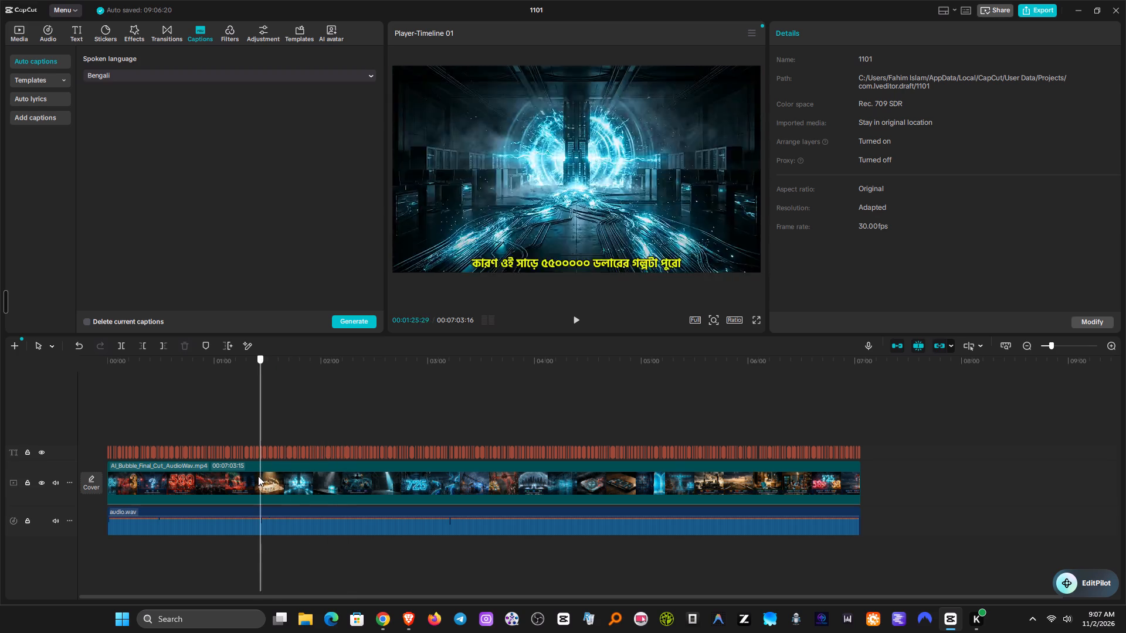
{"action": "left_click_drag", "start_coordinate": [258, 476], "coordinate": [92, 489]}
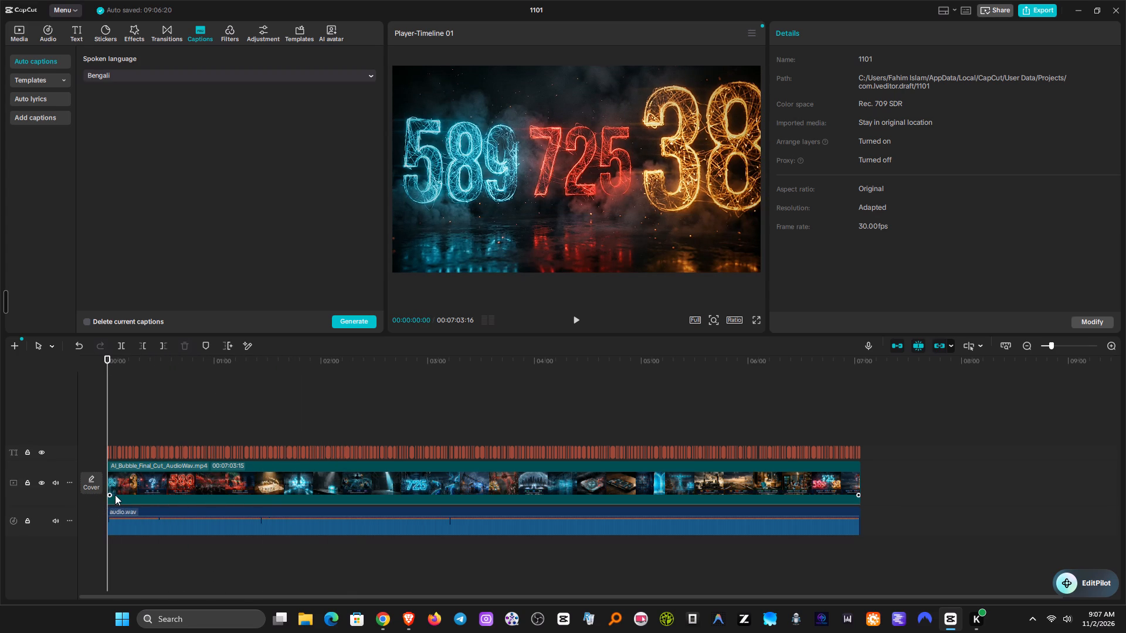
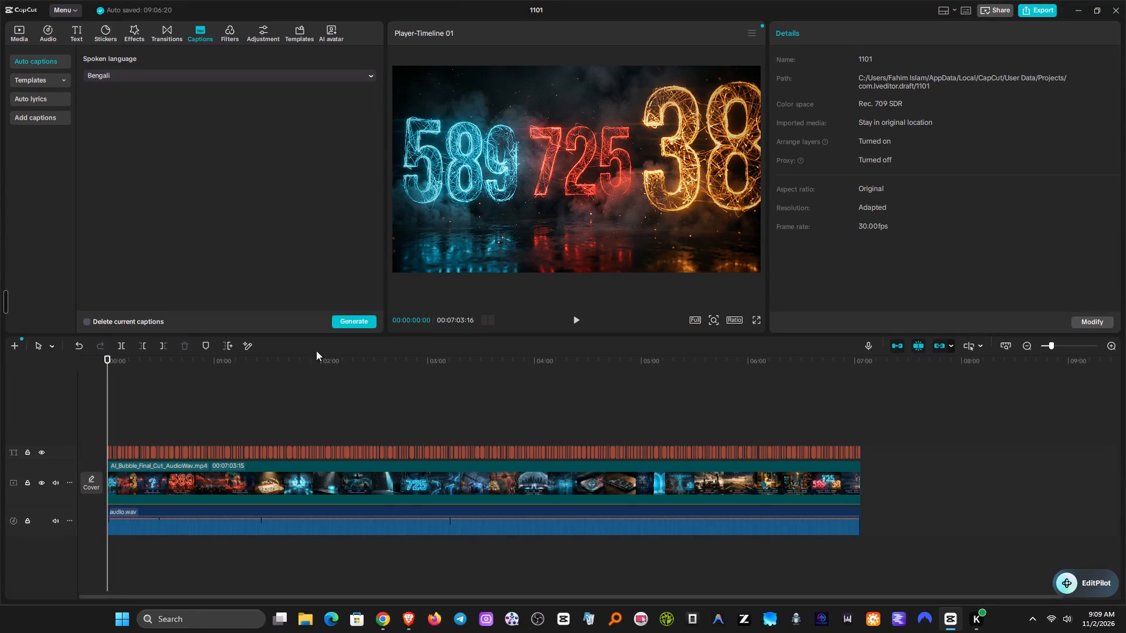
Scan the whole video once more to its end, rechecking the captions against the banners in the last stretch from about 00:05:52.
{"action": "left_click_drag", "start_coordinate": [106, 365], "coordinate": [778, 380]}
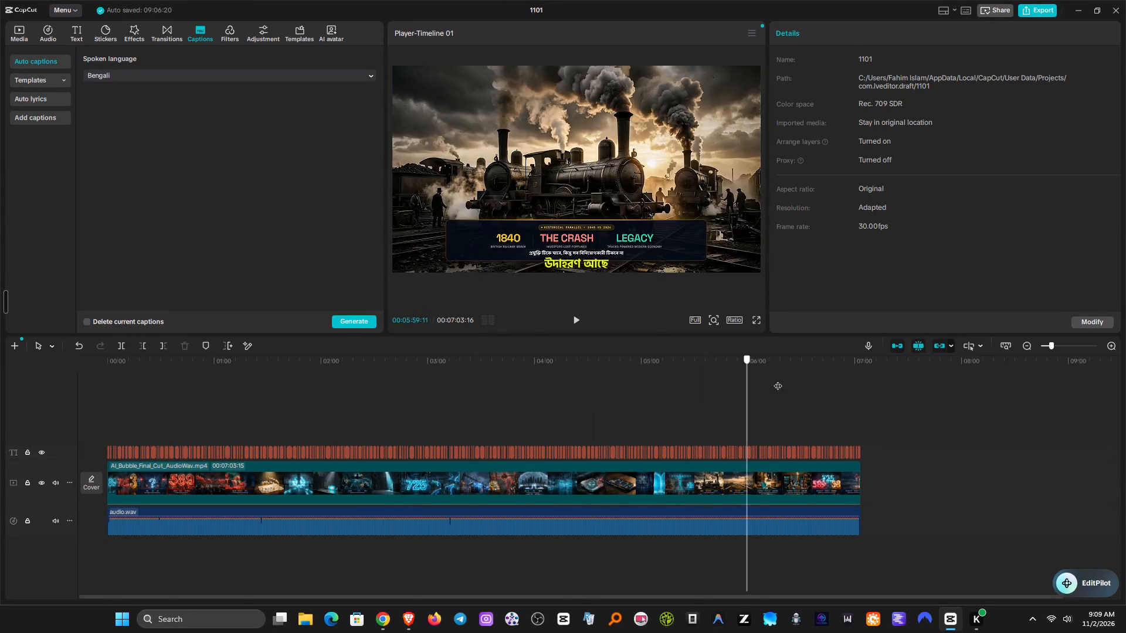
{"action": "left_click_drag", "start_coordinate": [778, 380], "coordinate": [850, 383]}
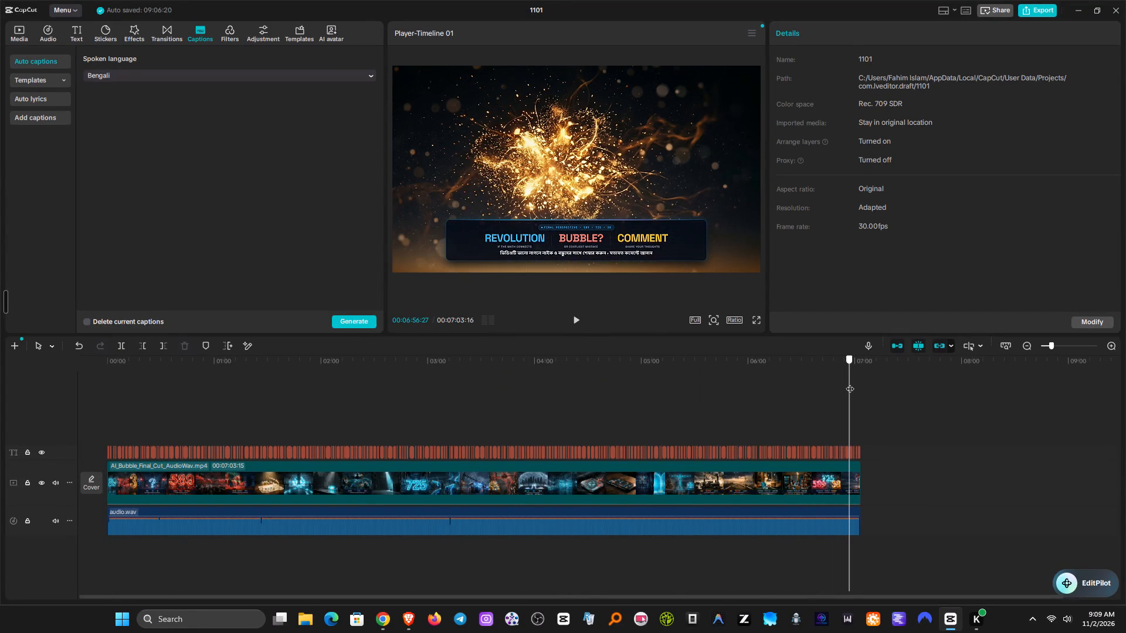
{"action": "left_click_drag", "start_coordinate": [850, 383], "coordinate": [858, 382]}
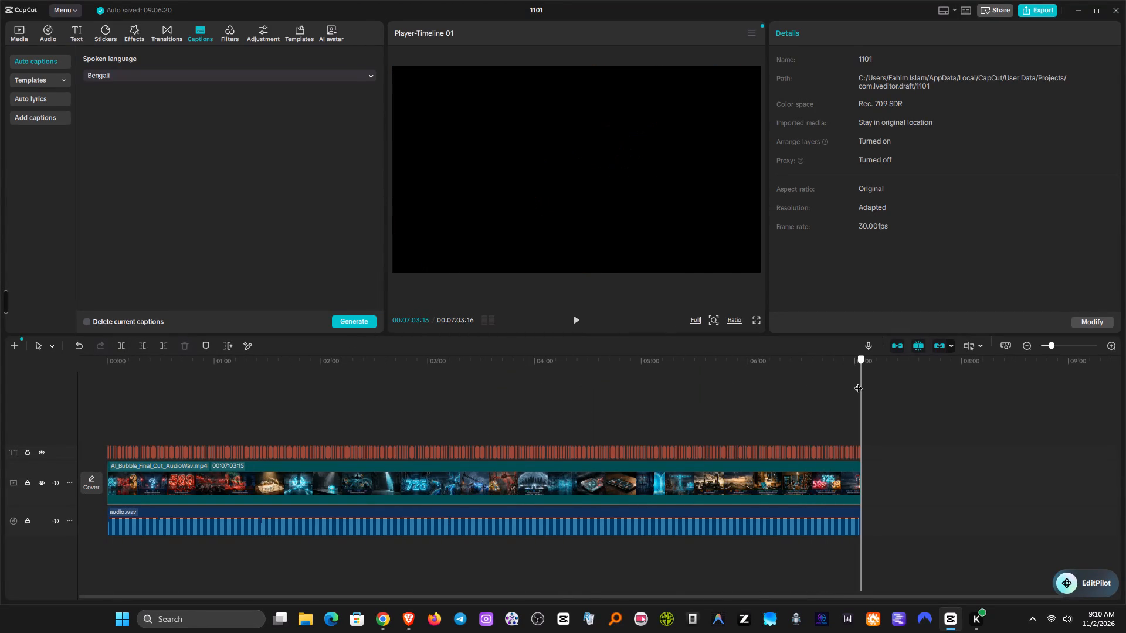
{"action": "left_click_drag", "start_coordinate": [858, 382], "coordinate": [861, 382]}
{"action": "left_click_drag", "start_coordinate": [861, 382], "coordinate": [856, 382]}
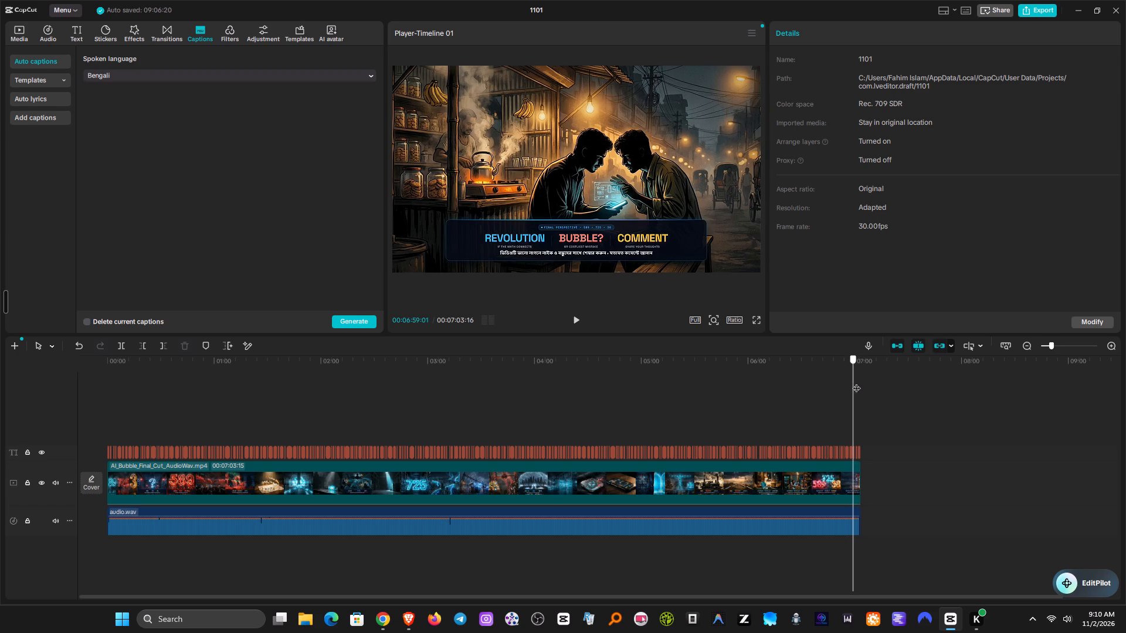
{"action": "left_click_drag", "start_coordinate": [856, 382], "coordinate": [738, 380]}
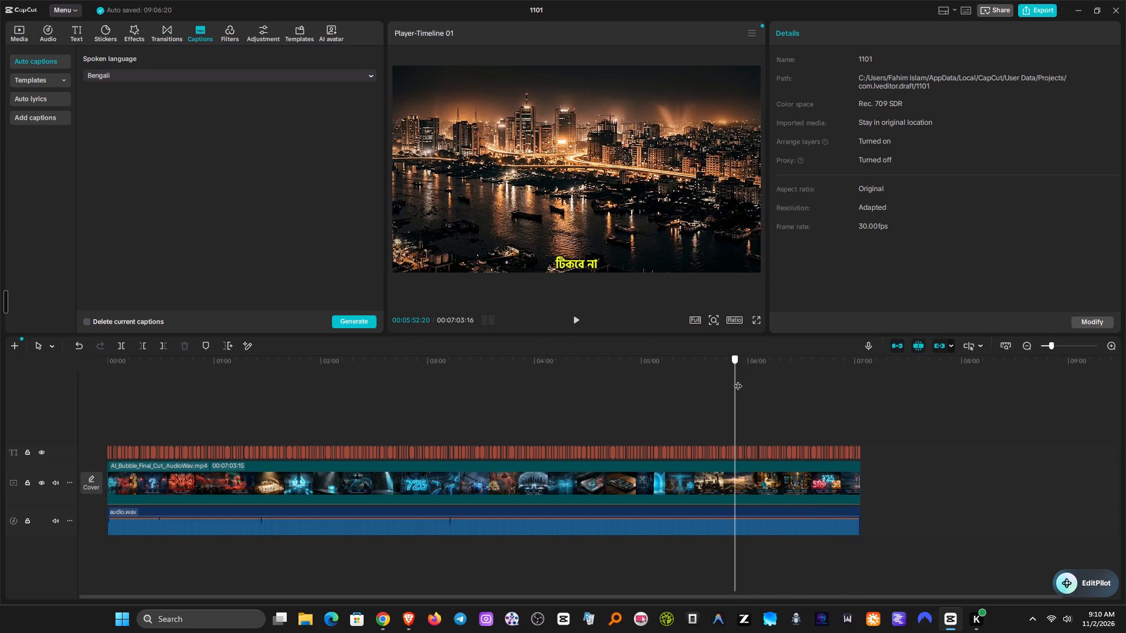
{"action": "left_click_drag", "start_coordinate": [738, 380], "coordinate": [753, 379]}
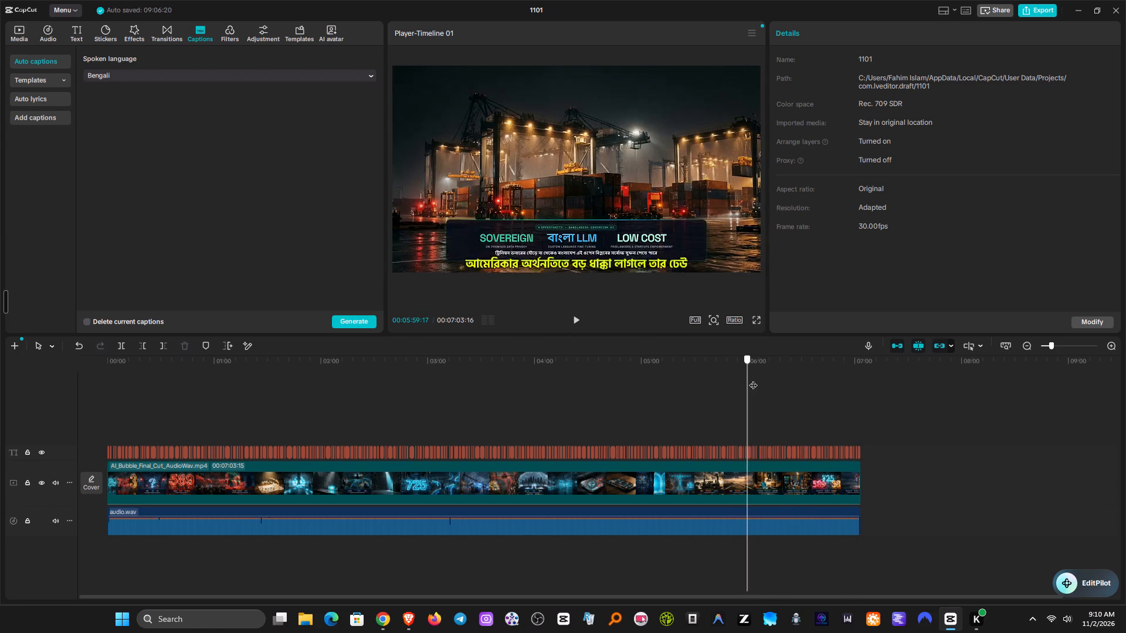
{"action": "left_click_drag", "start_coordinate": [753, 379], "coordinate": [857, 379]}
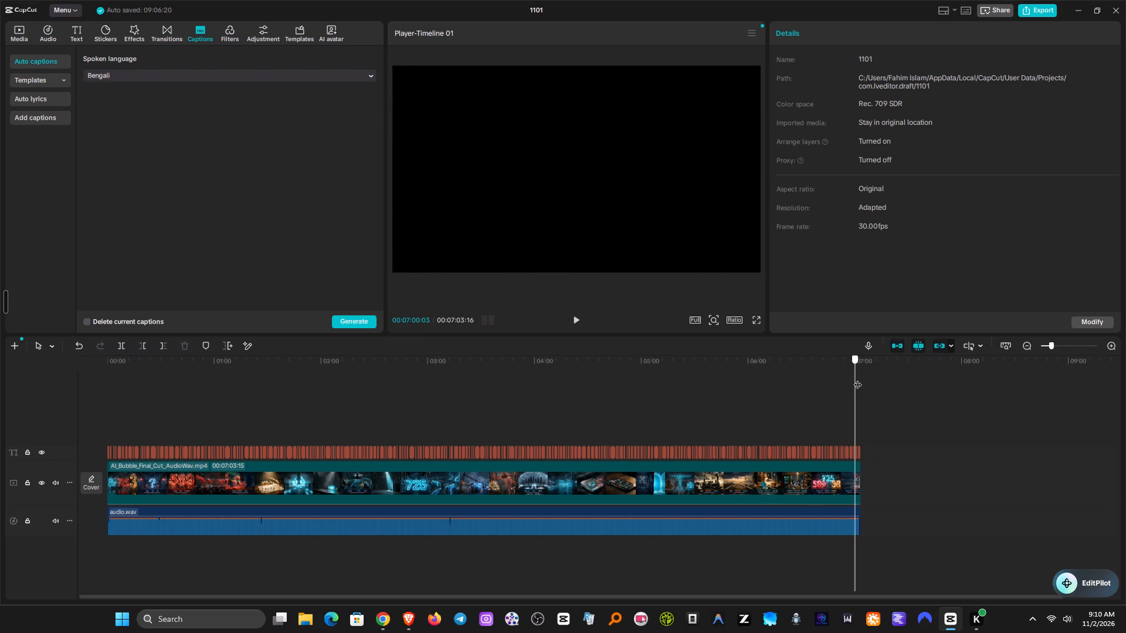
{"action": "left_click_drag", "start_coordinate": [857, 379], "coordinate": [865, 380]}
Export the video as Ai Bubble at 1080P, H.264, mp4 and 30fps, with syncing of exported videos to space turned off.
{"action": "left_click", "coordinate": [1030, 8]}
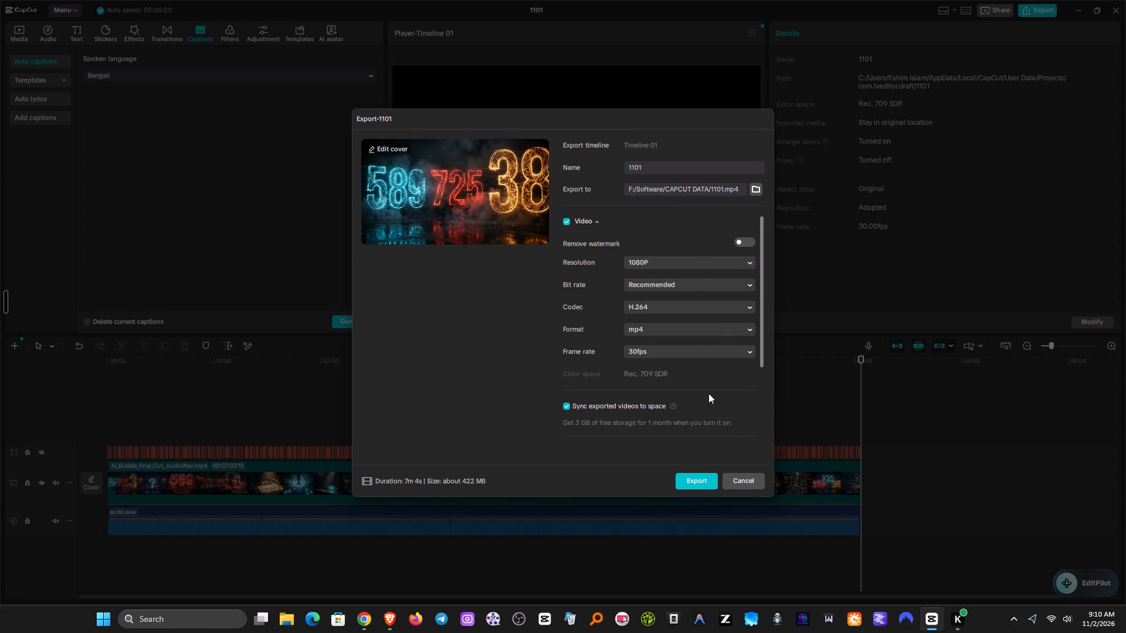
{"action": "left_click_drag", "start_coordinate": [675, 165], "coordinate": [570, 163]}
{"action": "type", "text": "Ai Bubble"}
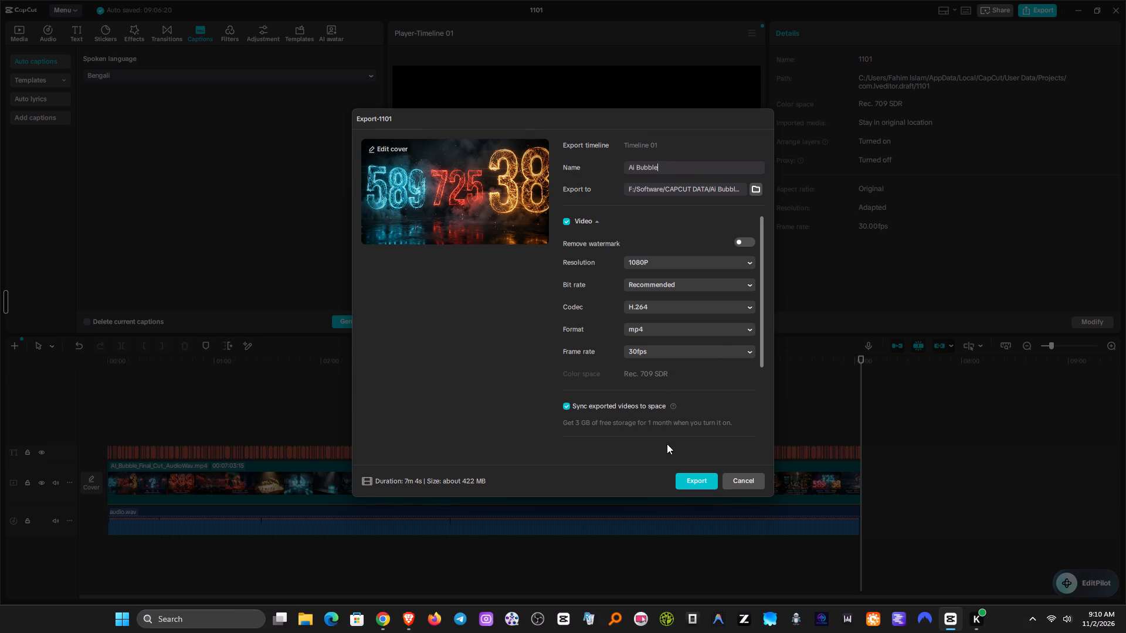
{"action": "left_click", "coordinate": [598, 404]}
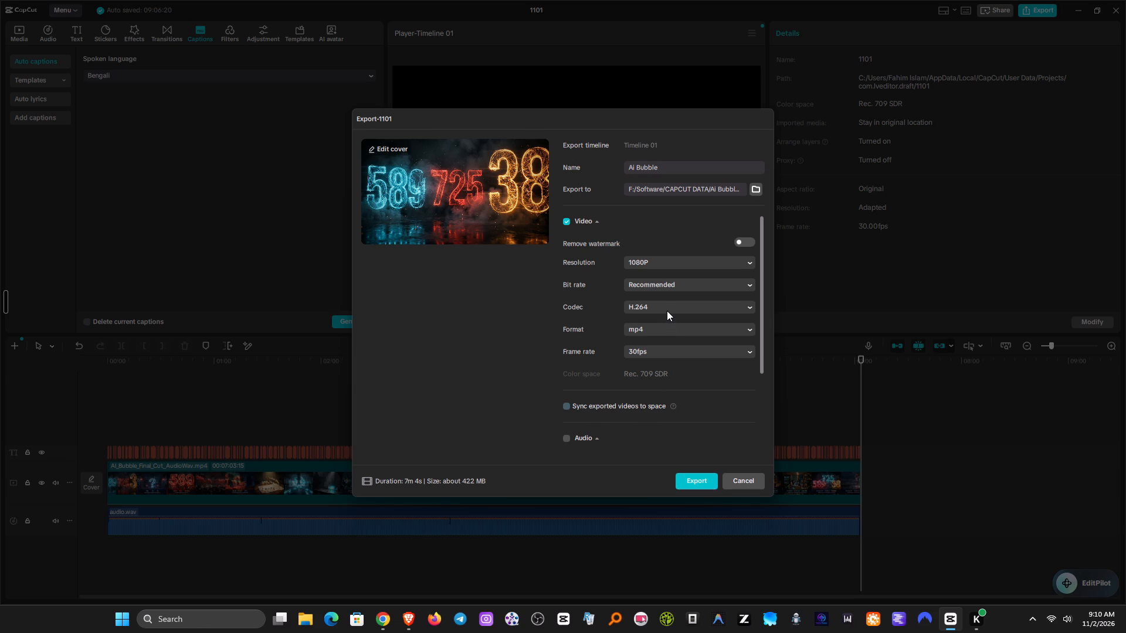
{"action": "left_click", "coordinate": [689, 481]}
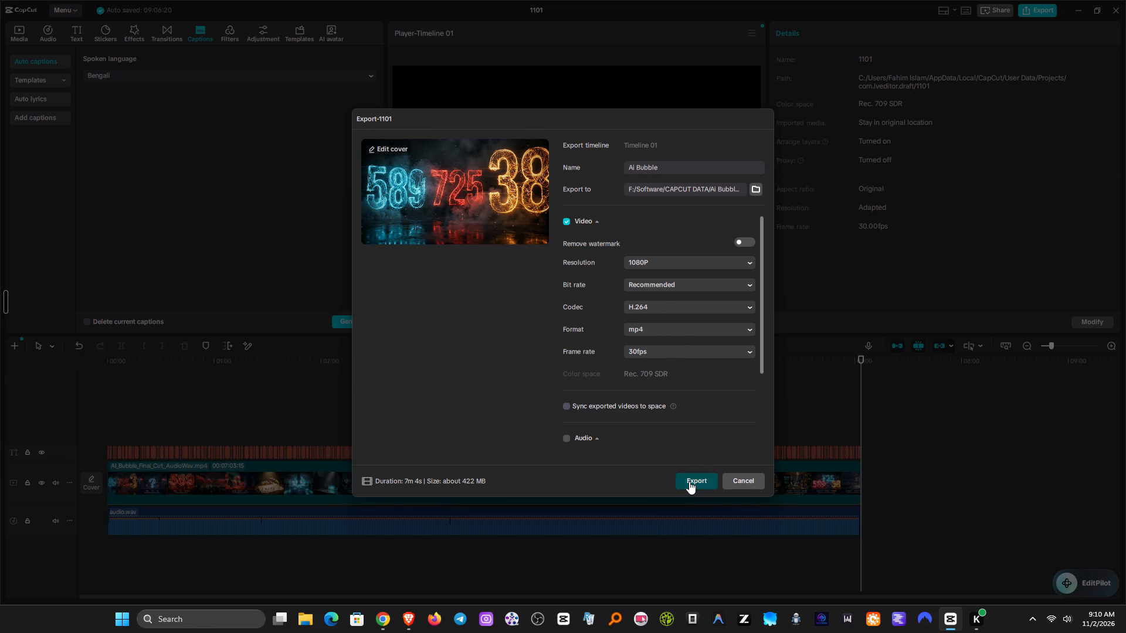